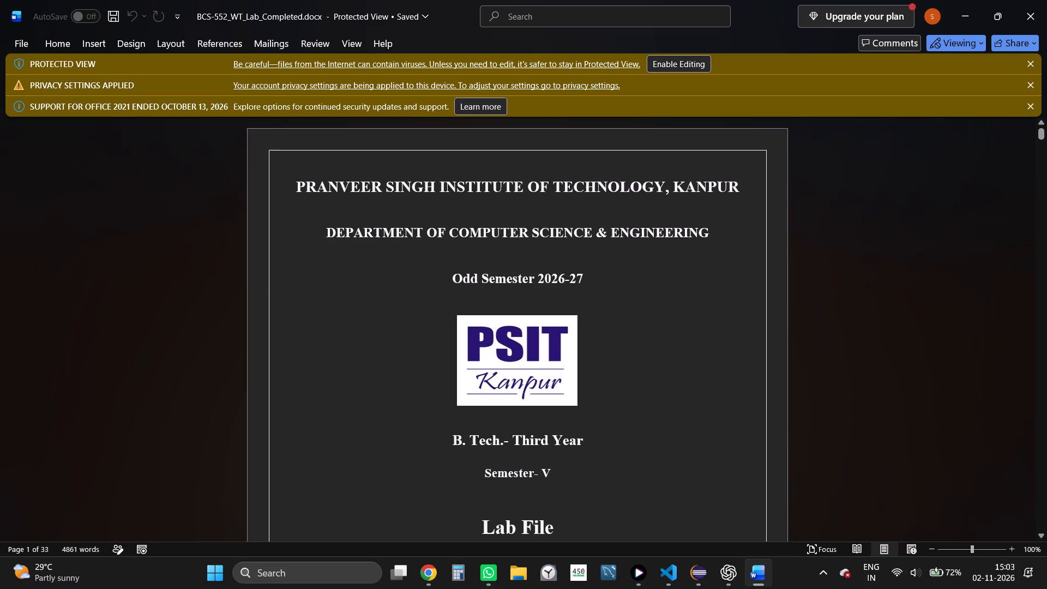
Enable editing of the protected lab file and dismiss the Office support and privacy settings notices.
left_click(664, 61)
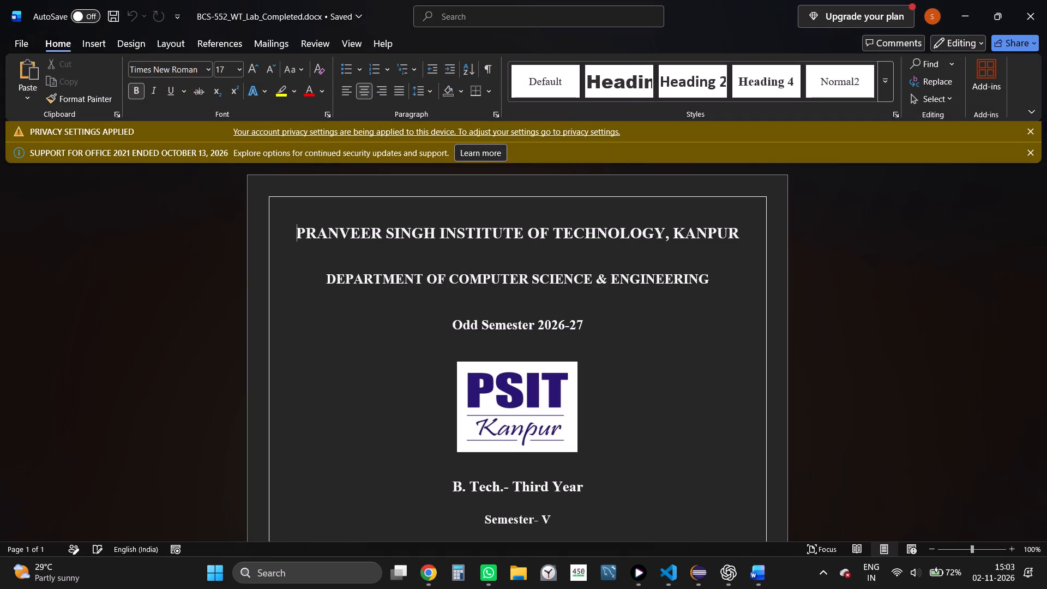
left_click(1030, 153)
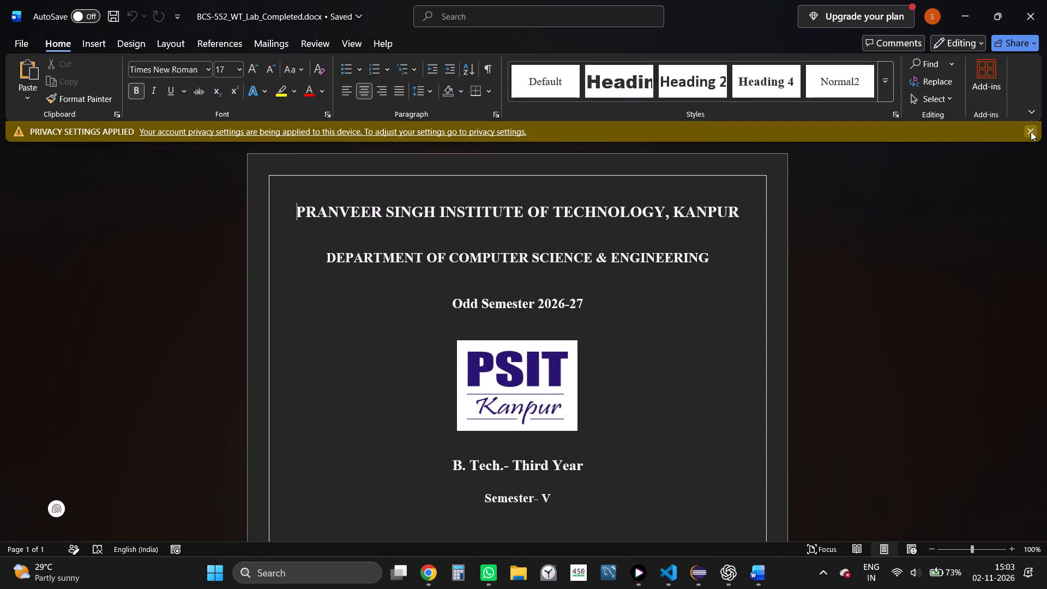
left_click(1031, 131)
Look through the lab file's front matter, from the cover page through the course outcomes to the List of Experiments.
scroll(805, 327, "down", 3)
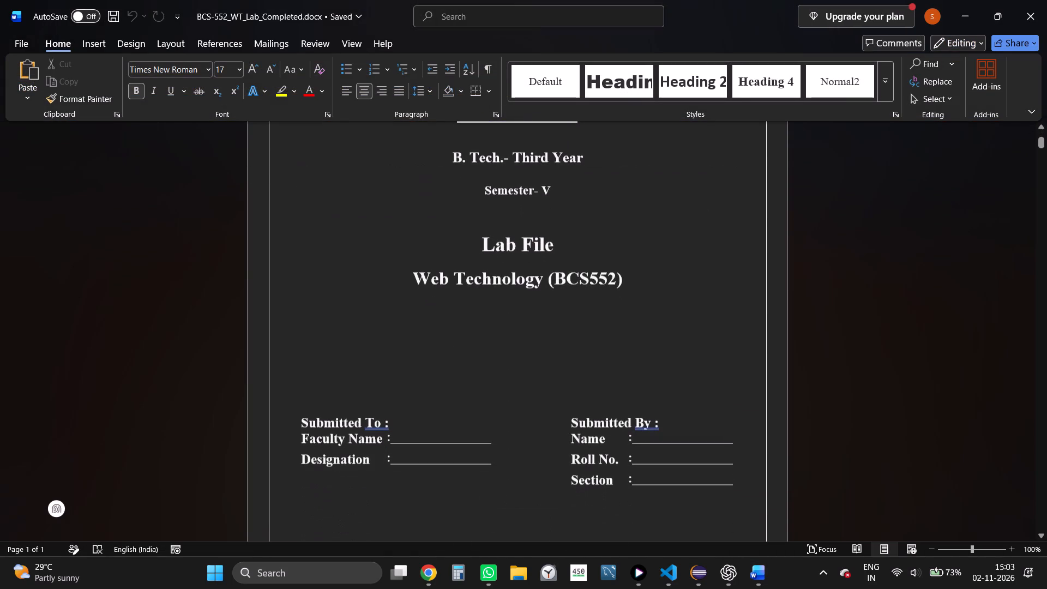
scroll(805, 327, "down", 1)
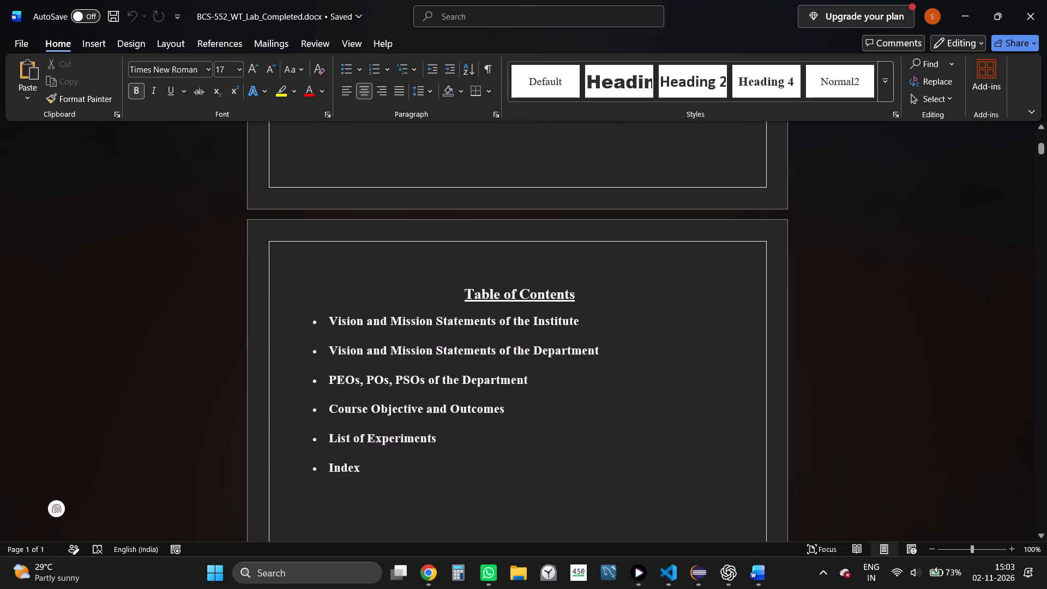
scroll(805, 327, "down", 5)
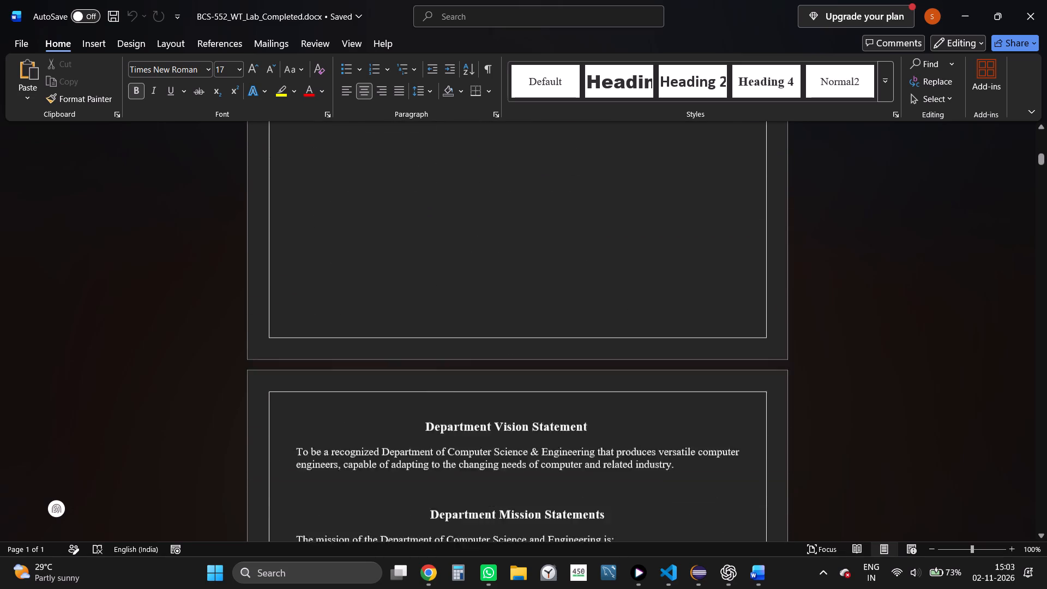
scroll(805, 327, "down", 4)
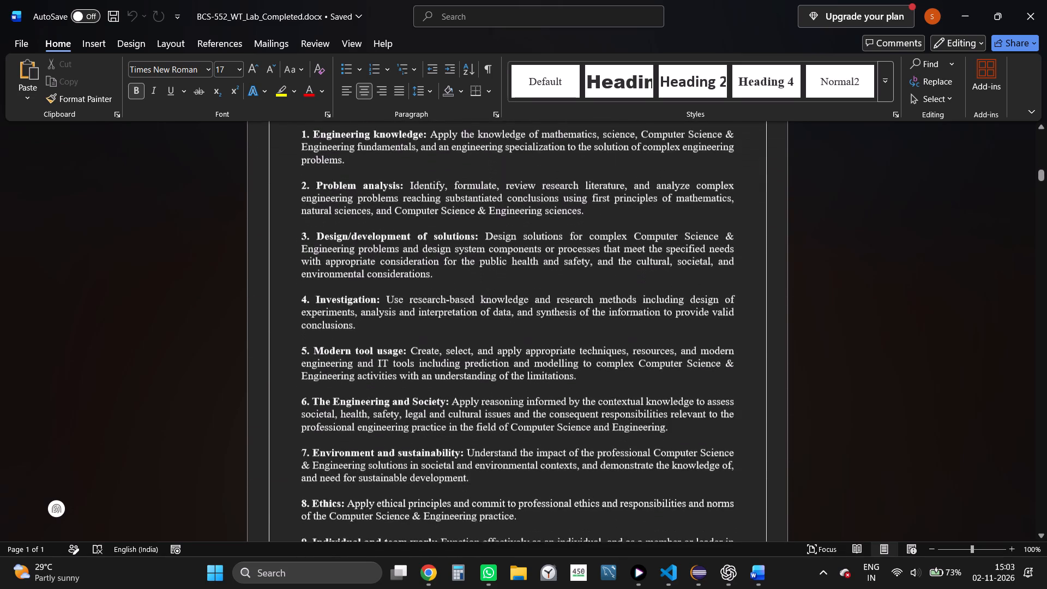
scroll(805, 327, "down", 4)
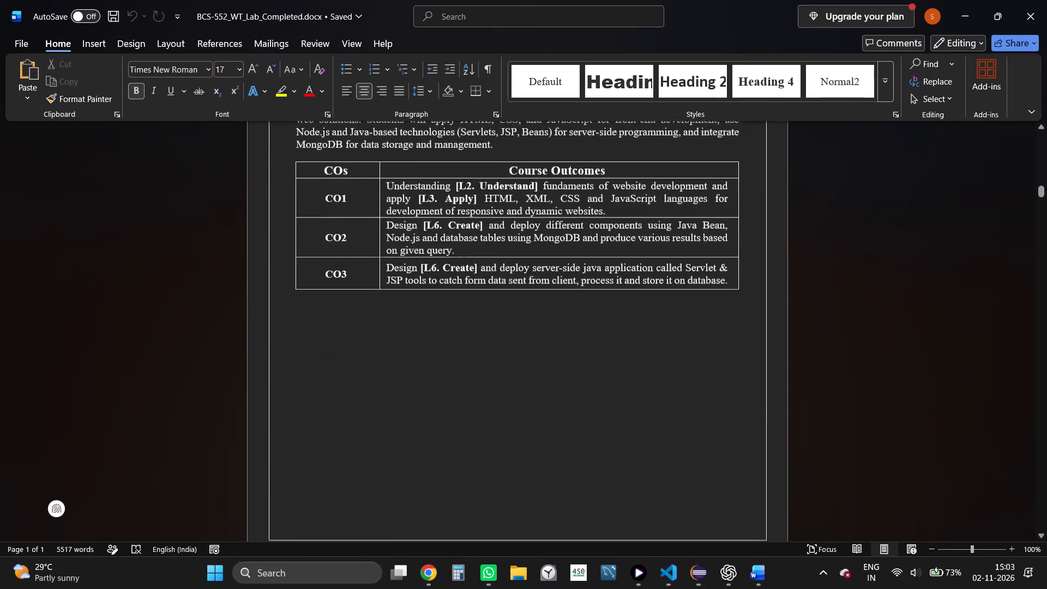
scroll(805, 327, "down", 3)
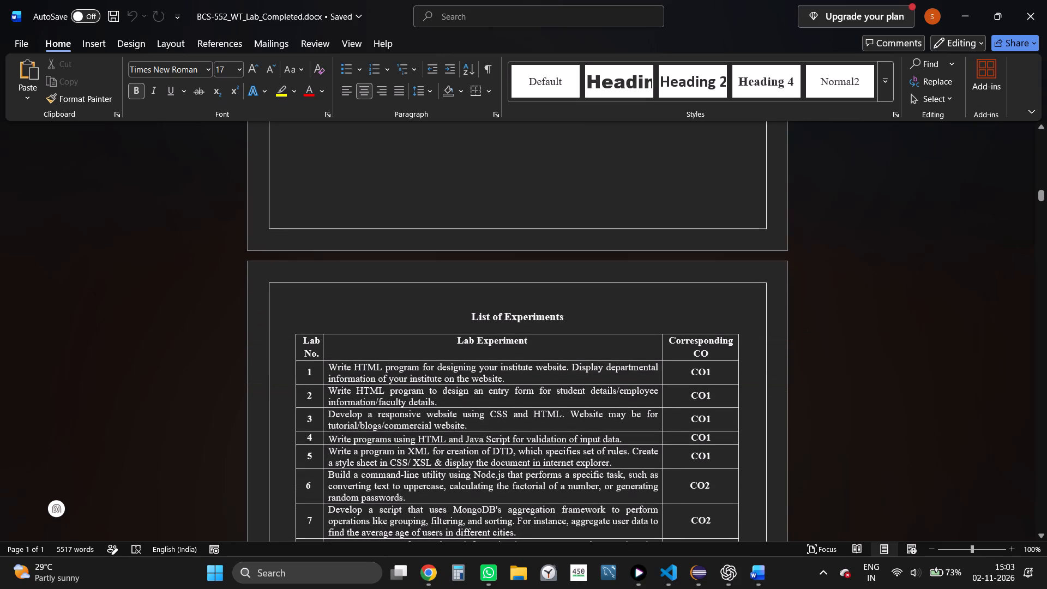
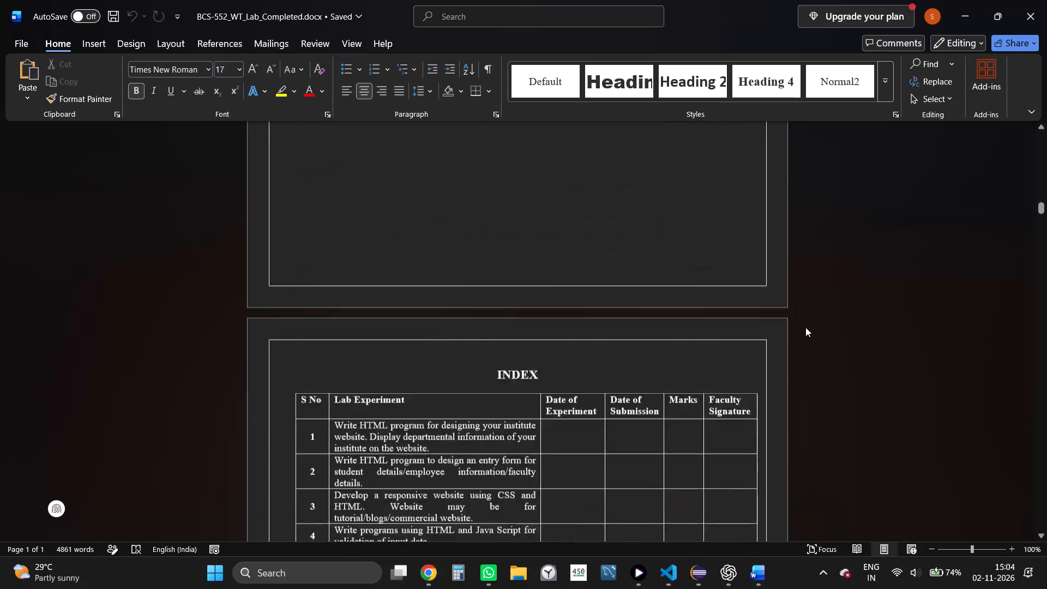
Look through the lab file's Index and the programs, outputs and results of Experiments 1 and 2.
scroll(805, 327, "down", 5)
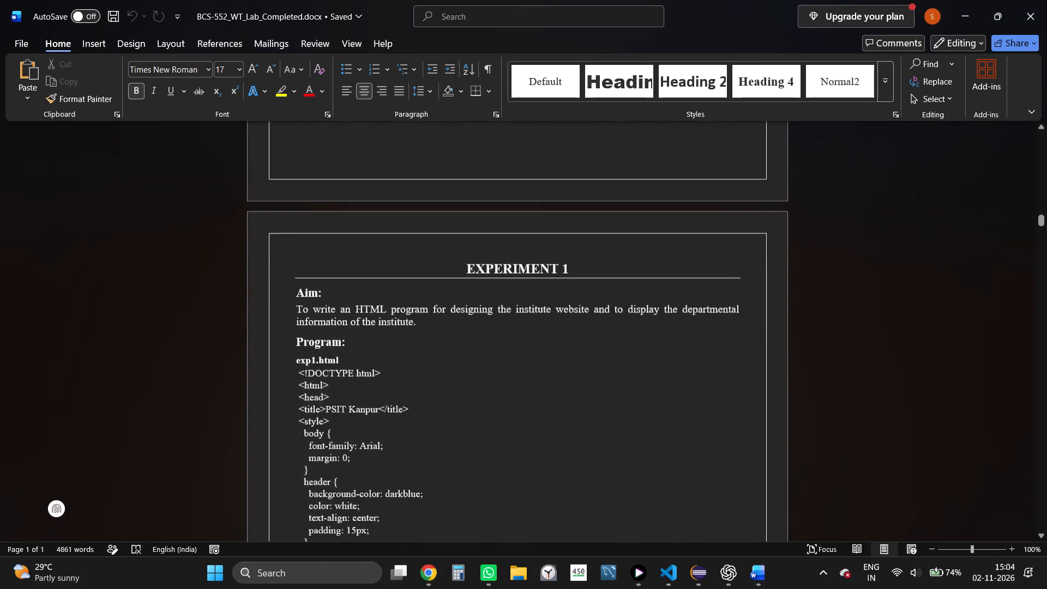
scroll(805, 327, "down", 6)
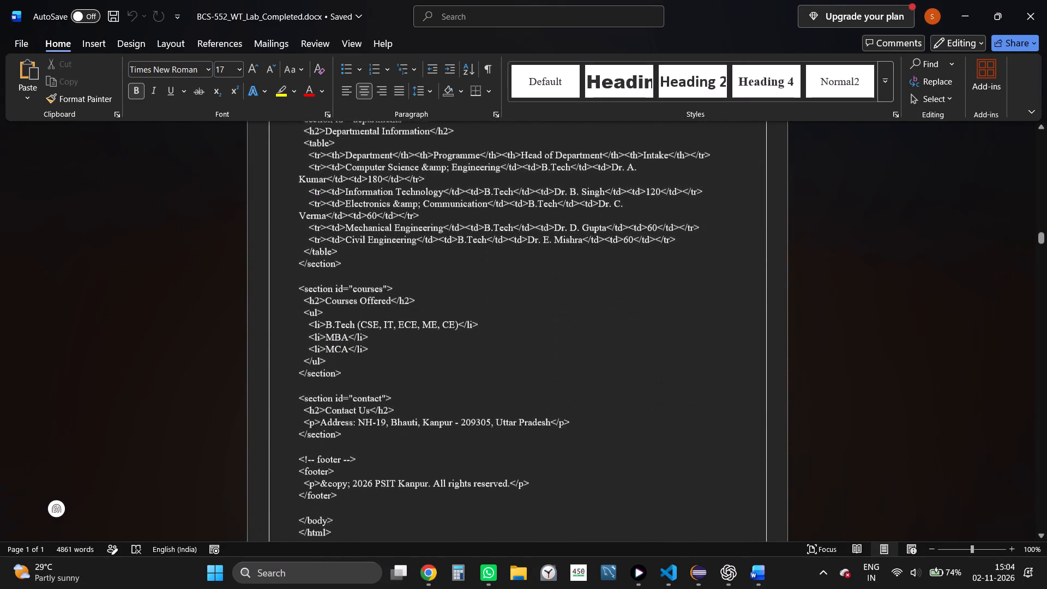
scroll(805, 327, "down", 4)
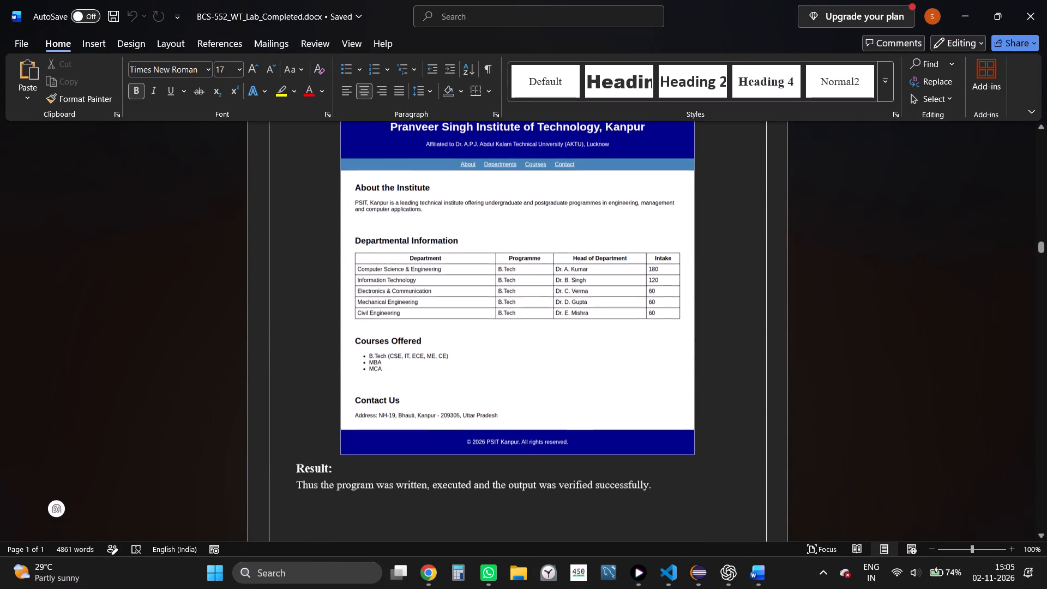
scroll(805, 327, "down", 9)
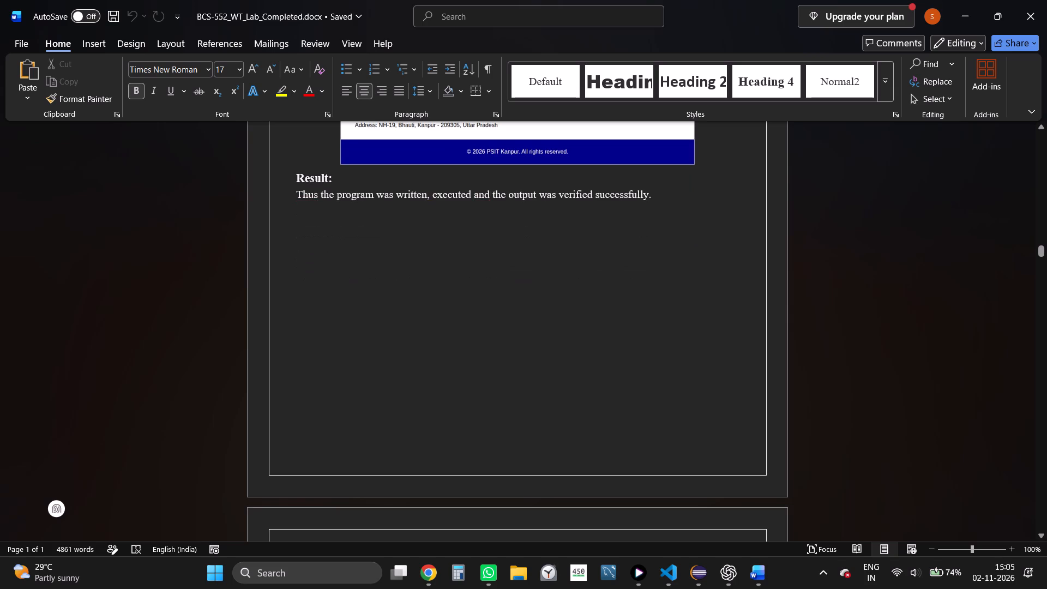
scroll(805, 327, "down", 5)
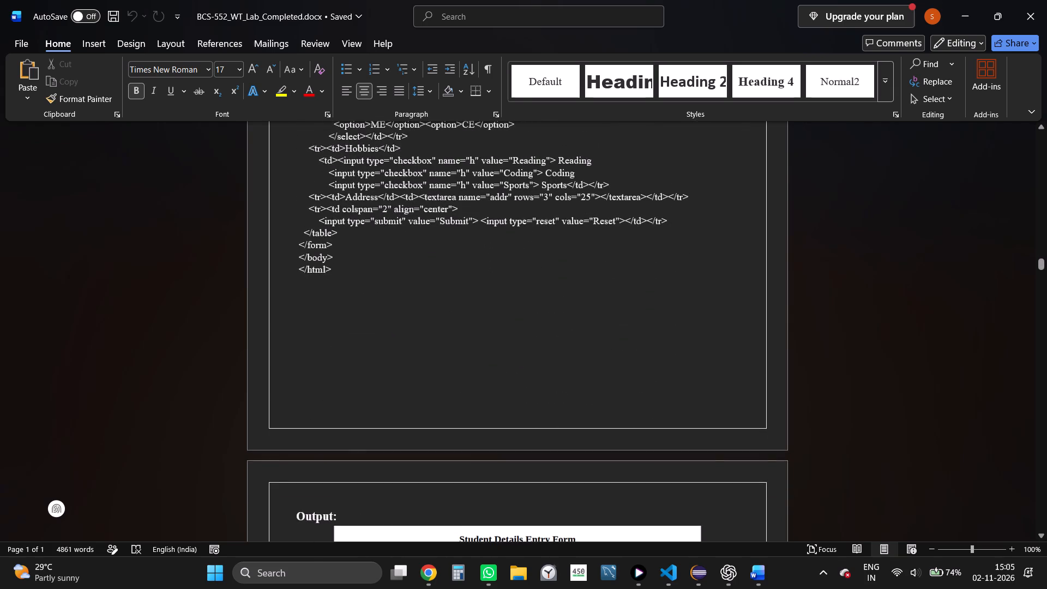
scroll(805, 327, "down", 3)
scroll(805, 327, "up", 4)
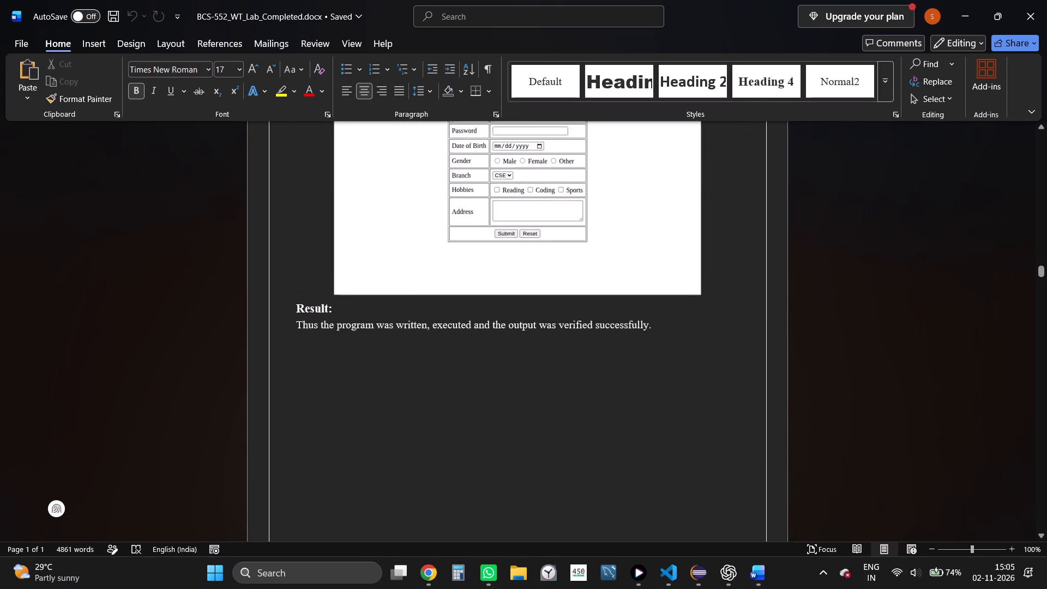
Review the remaining experiments from Experiment 3 onward, through to the cookie and login servlet programs.
scroll(805, 327, "down", 6)
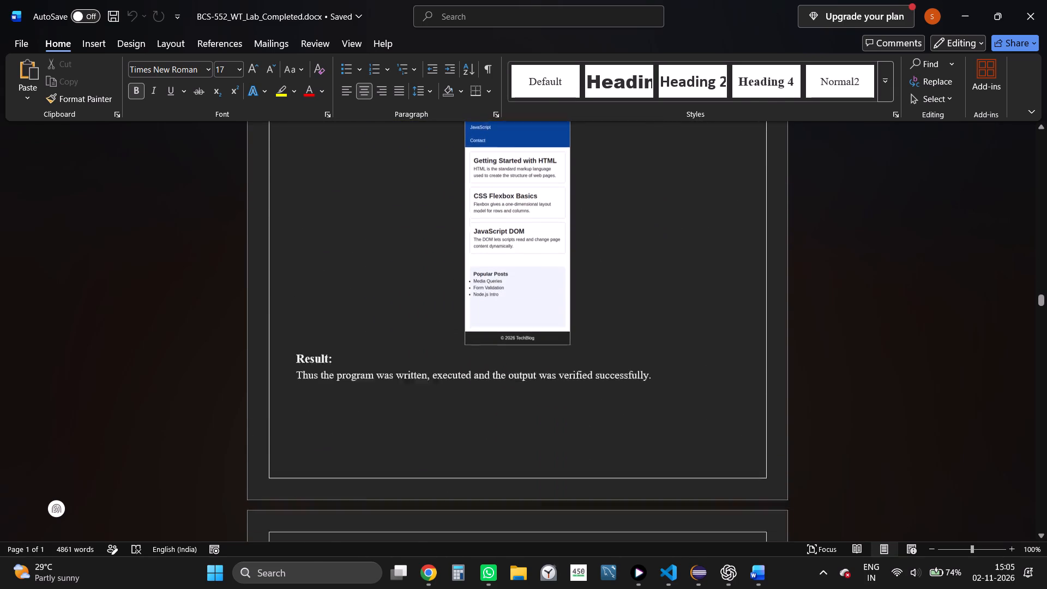
scroll(805, 327, "down", 8)
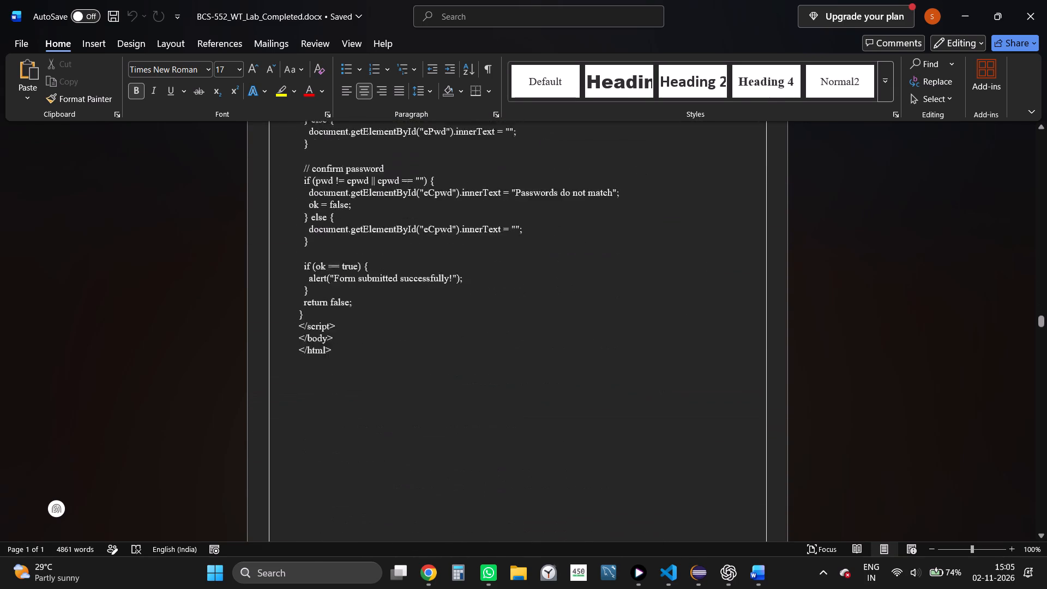
scroll(805, 327, "down", 9)
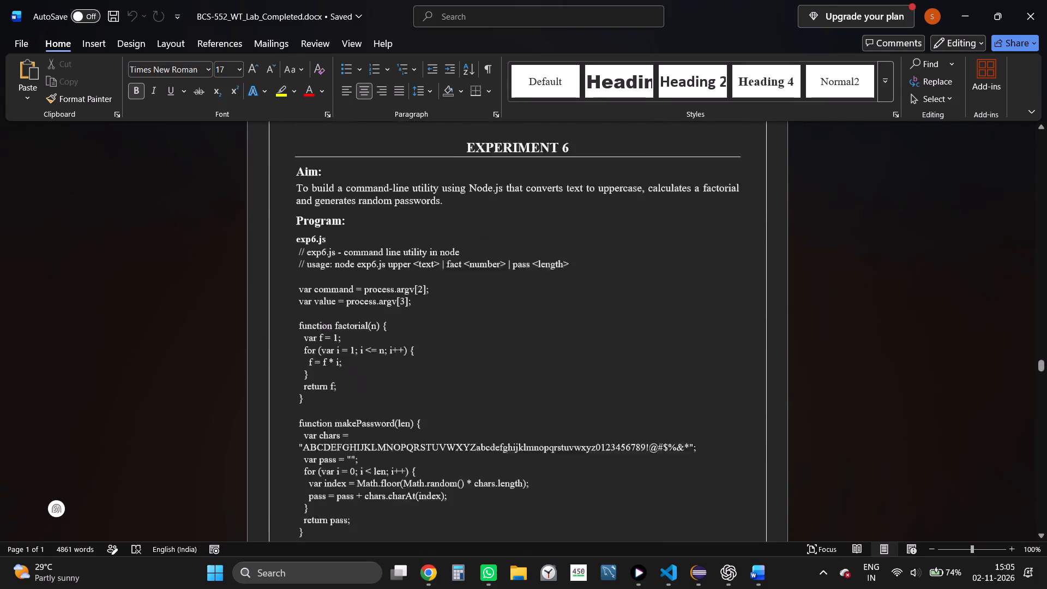
scroll(805, 327, "down", 11)
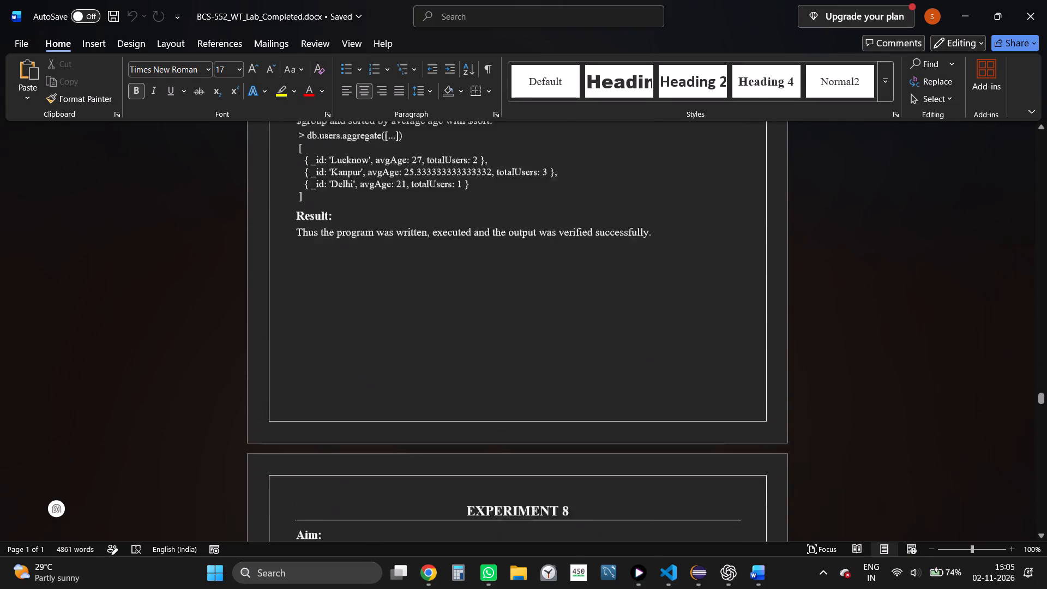
scroll(805, 327, "down", 7)
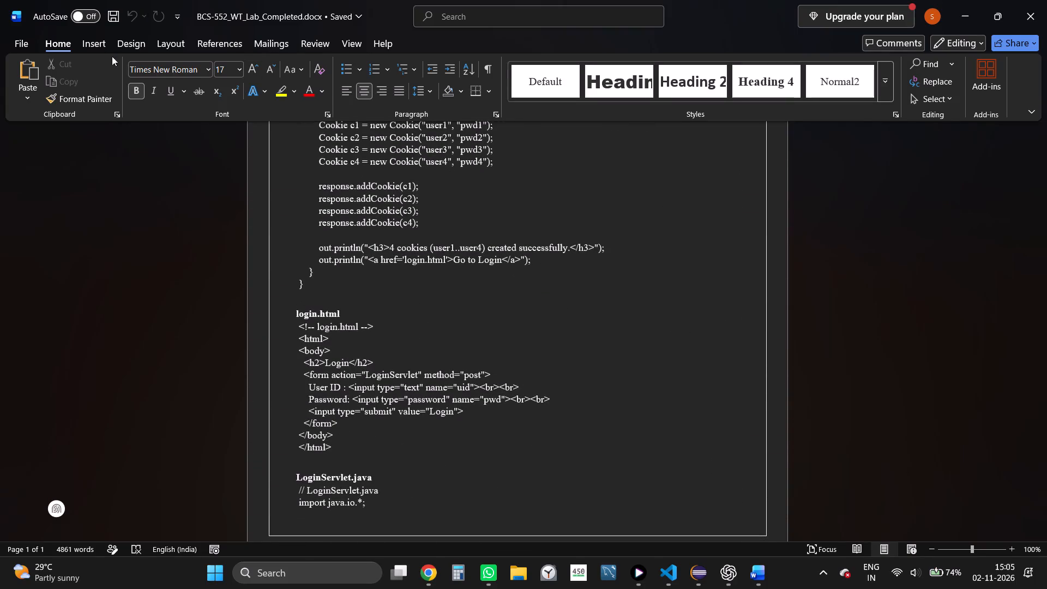
Open the custom watermark settings for the lab file.
left_click(130, 35)
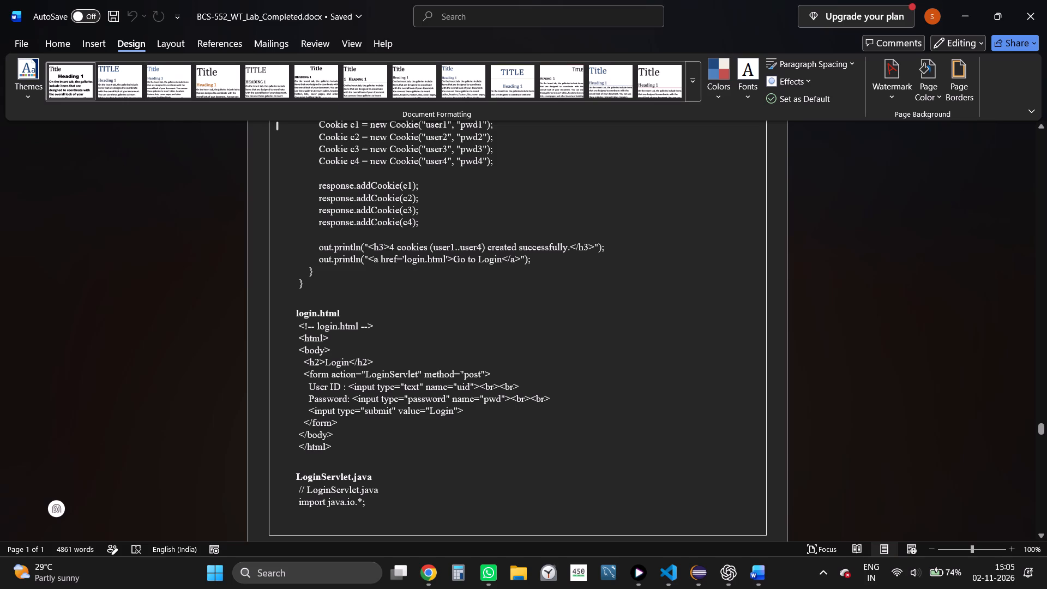
left_click(887, 74)
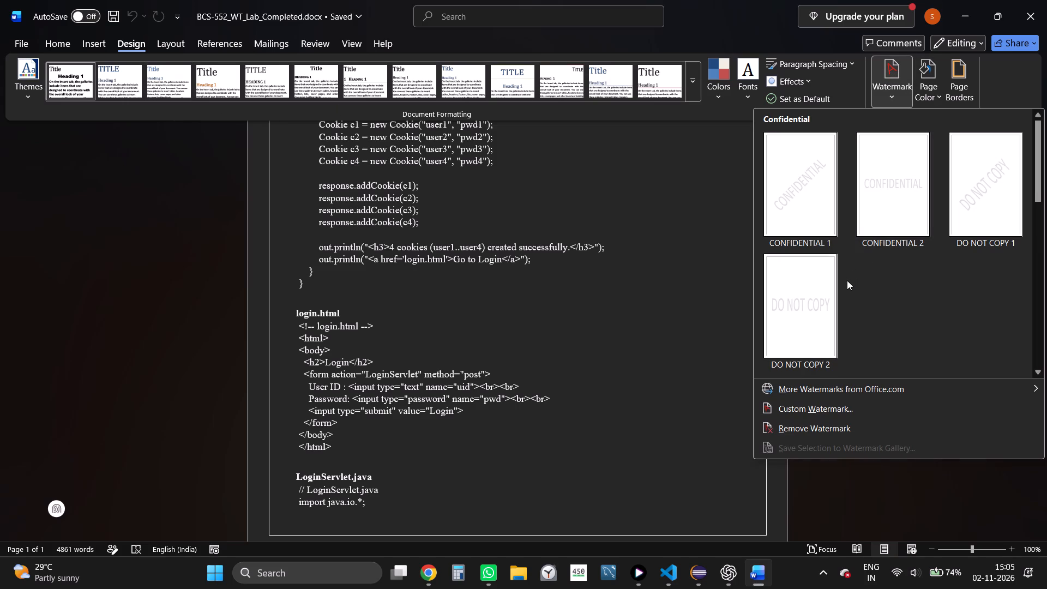
left_click(831, 408)
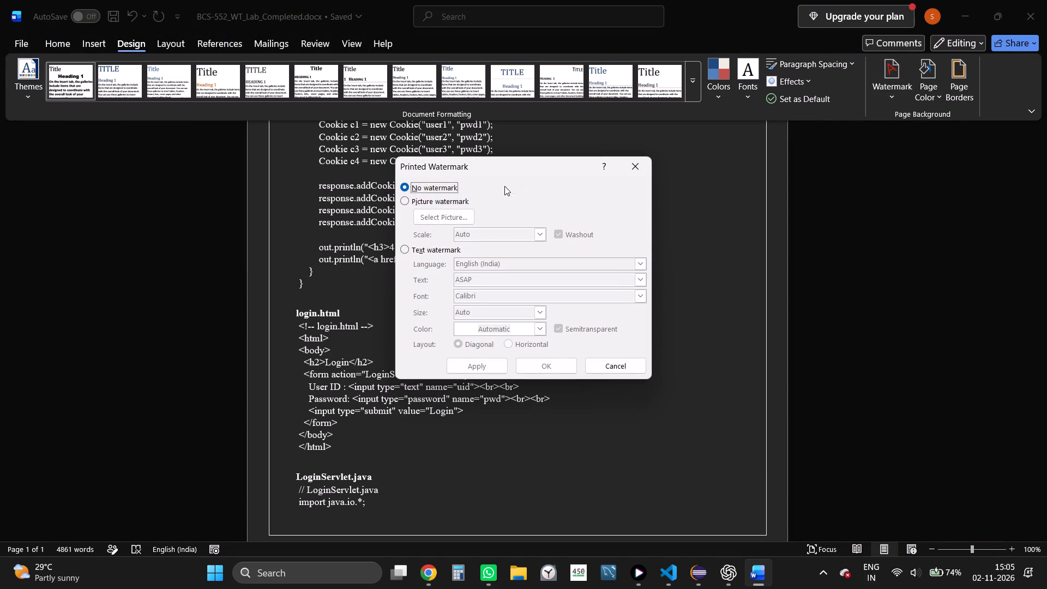
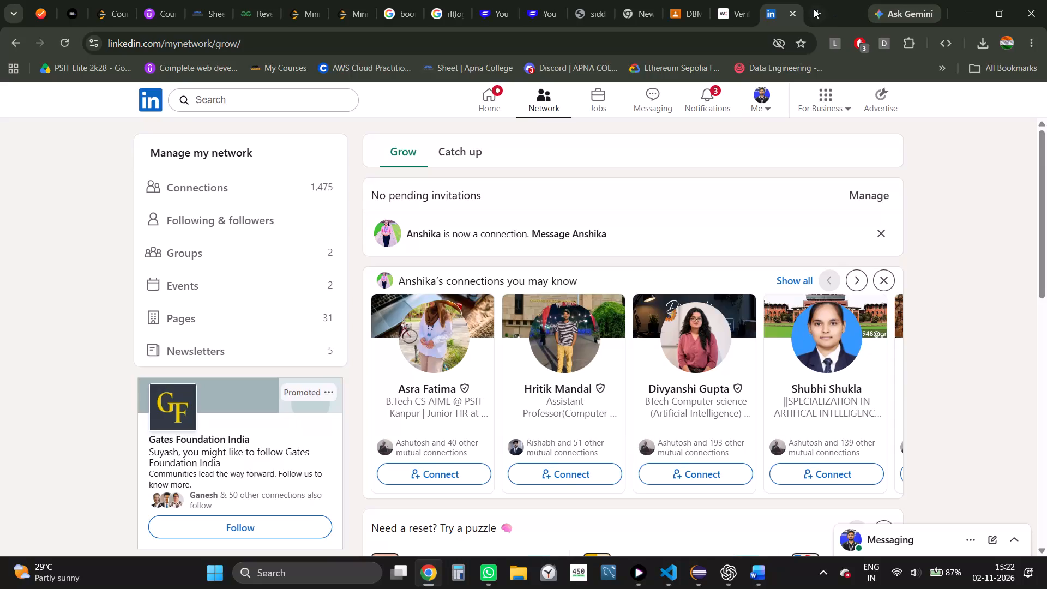
In a new browser tab, search Google for "docx to pdf" and open iLovePDF's Word to PDF converter.
left_click(814, 9)
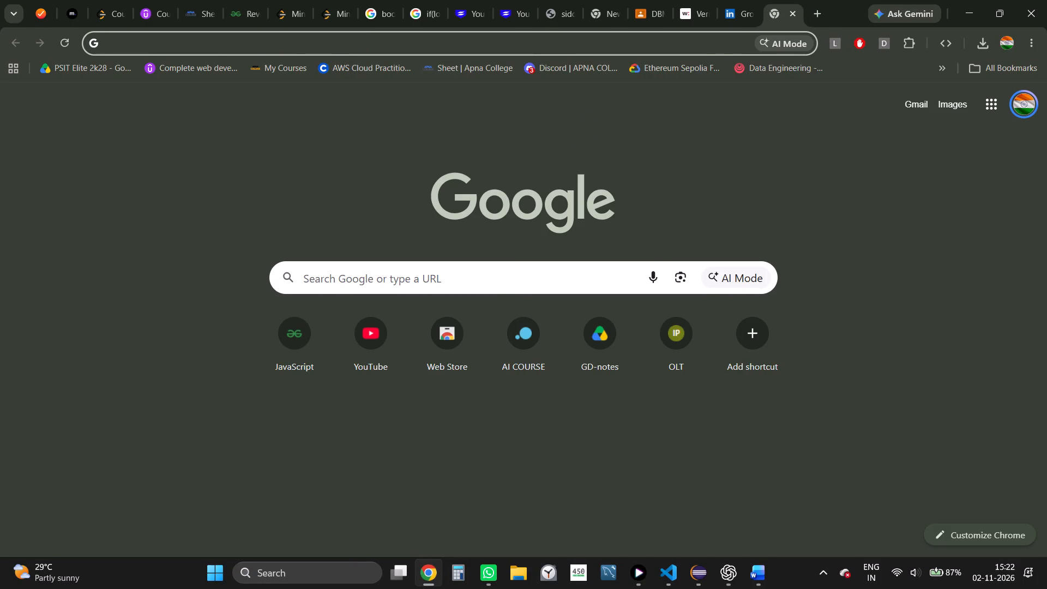
left_click(502, 278)
type("docx to pdf")
key("Return")
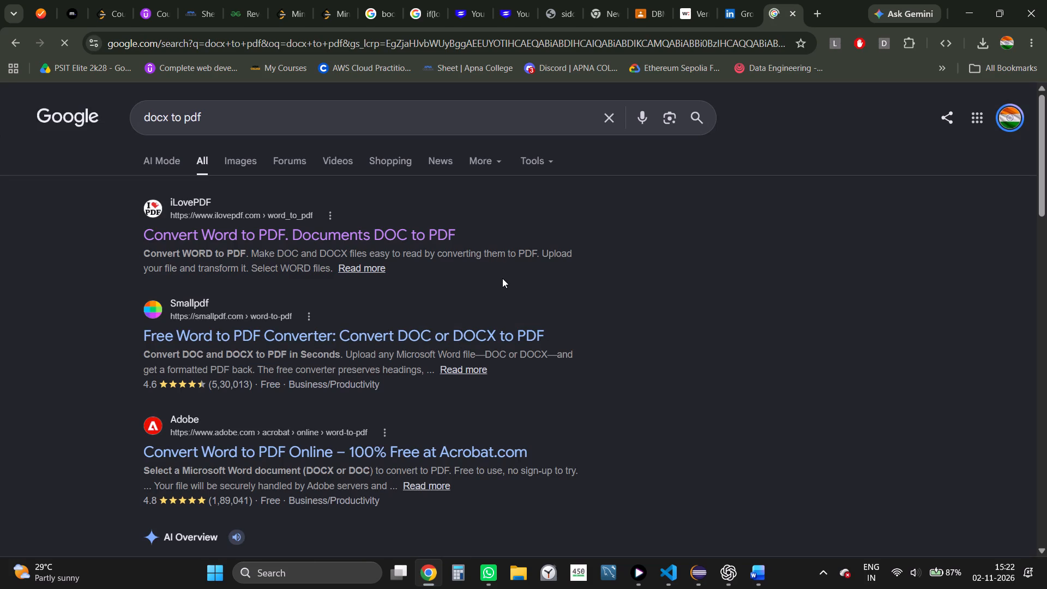
left_click(332, 236)
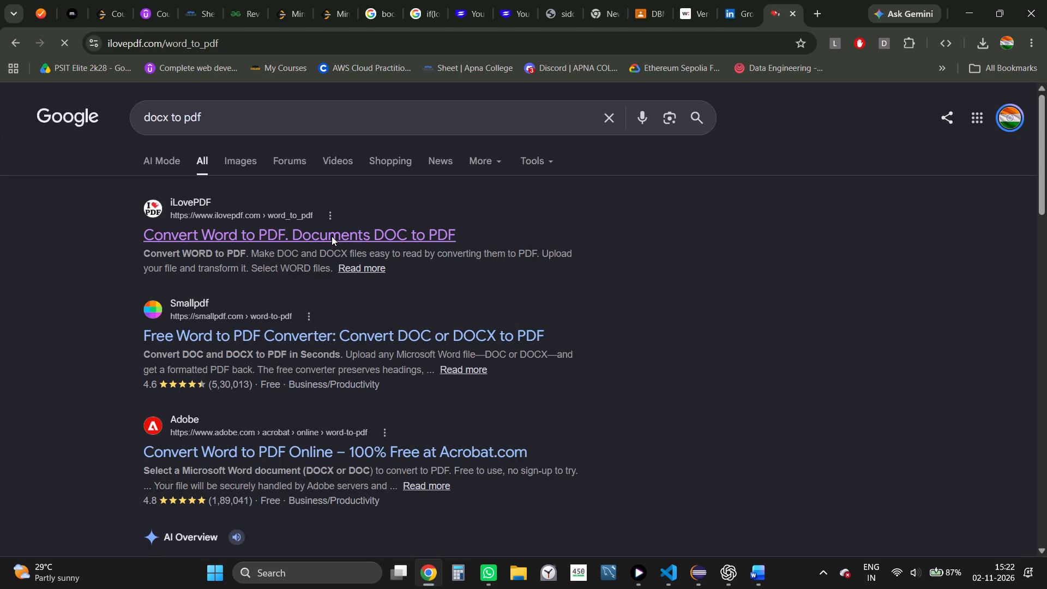
Upload BCS-552_WT_Lab_Completed.docx from the Desktop folder to the converter and convert it to PDF.
left_click(506, 249)
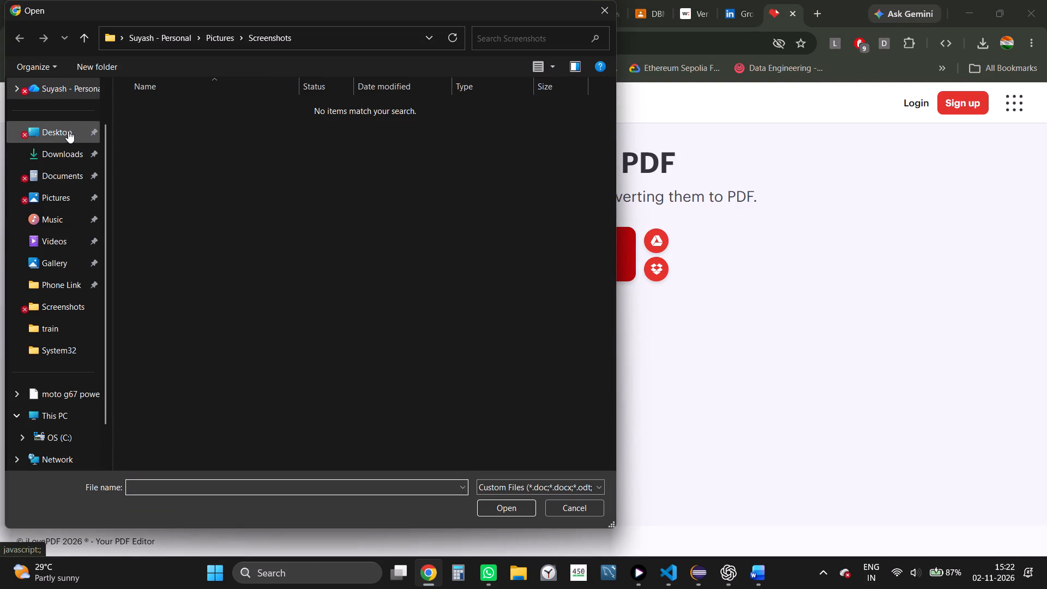
left_click(67, 131)
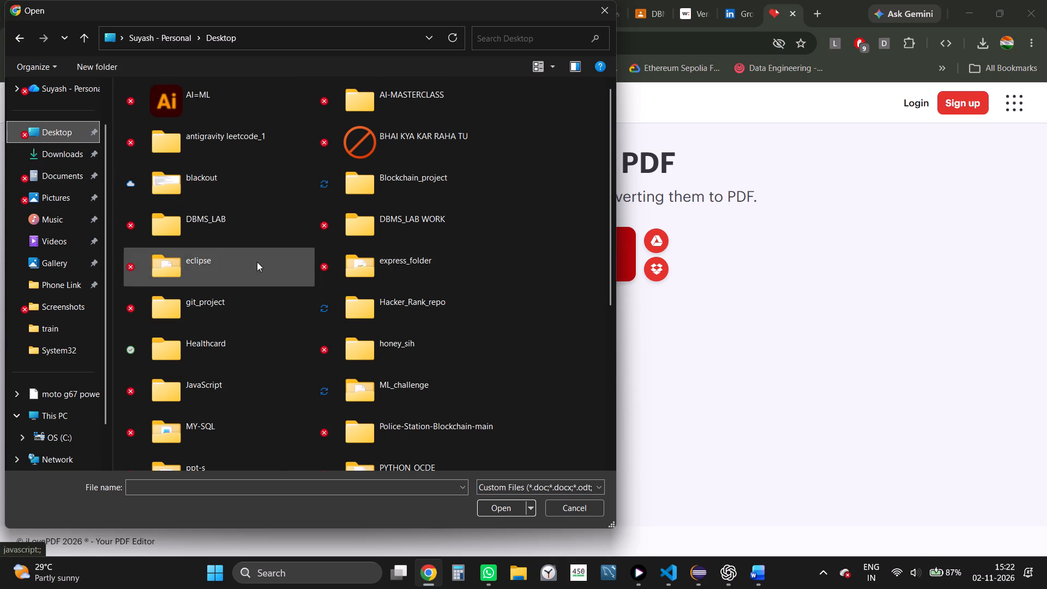
scroll(257, 262, "down", 8)
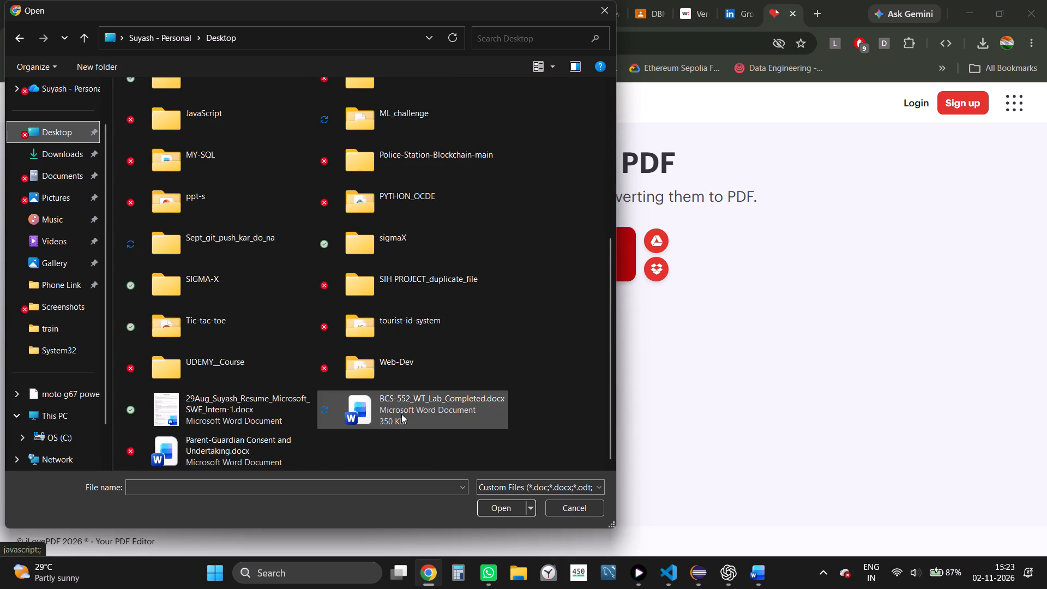
left_click(404, 414)
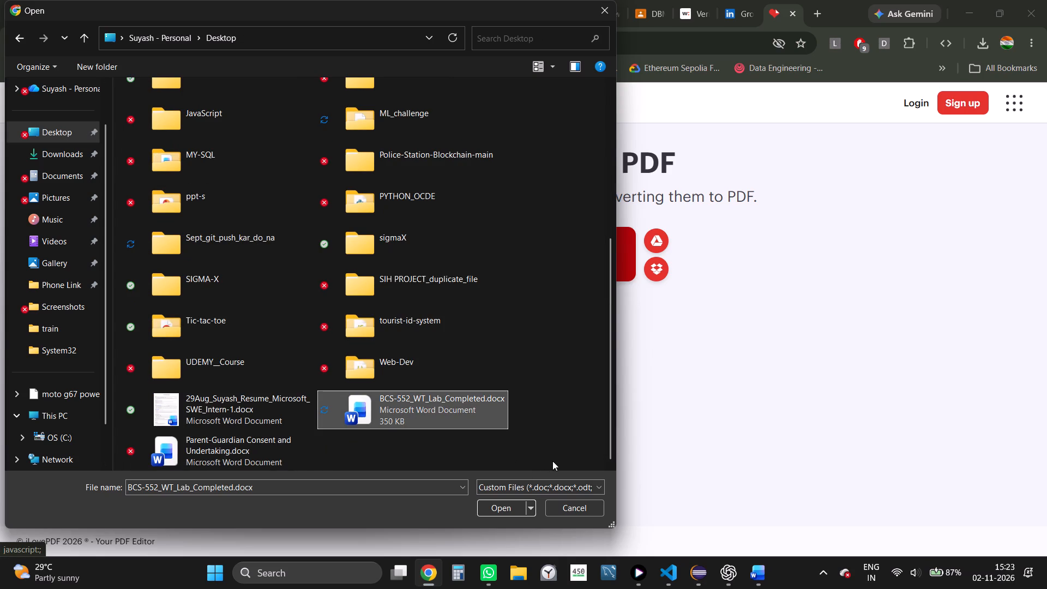
left_click(507, 511)
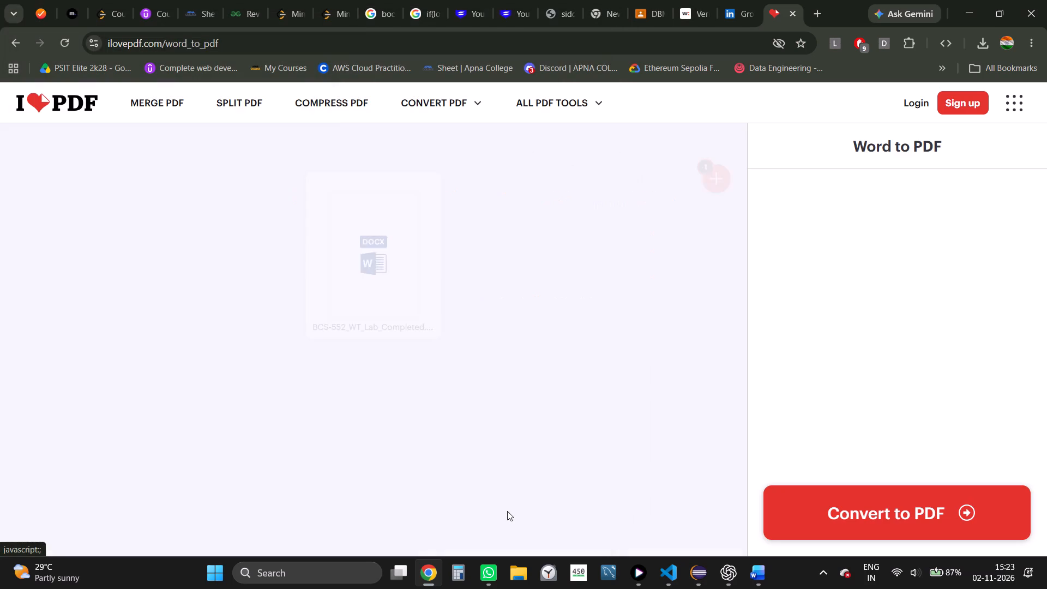
left_click(853, 530)
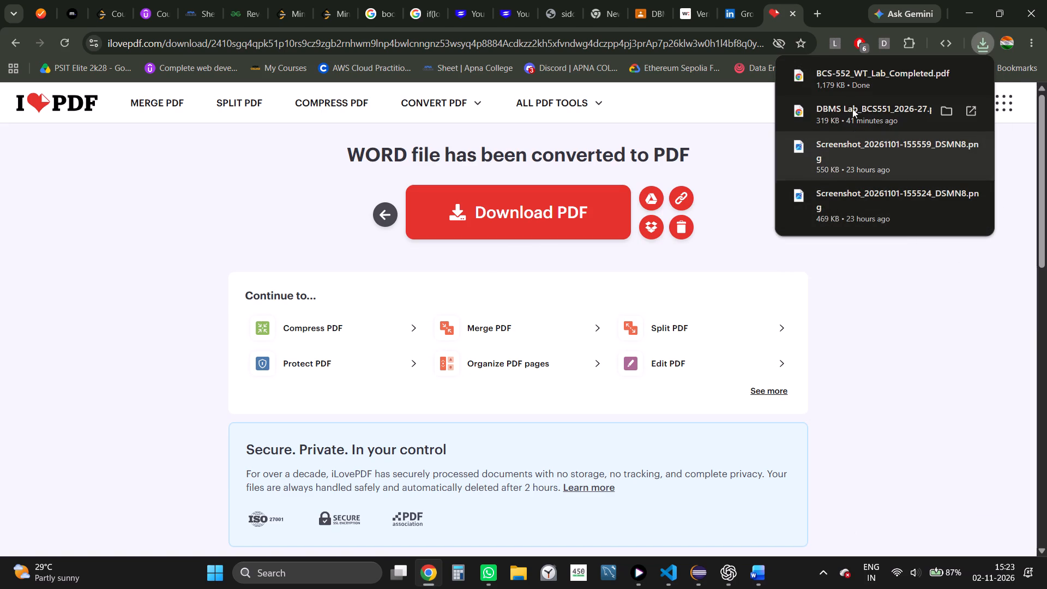
Open the downloaded BCS-552_WT_Lab_Completed.pdf, check its pages and watermark from the cover through the INDEX table, and close it.
left_click(859, 92)
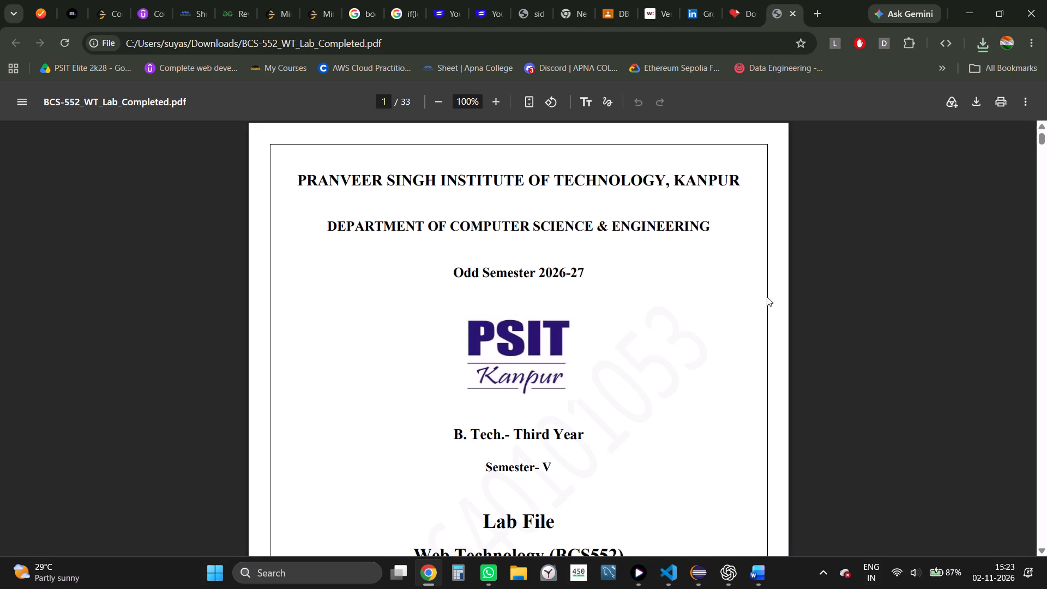
scroll(726, 384, "down", 6)
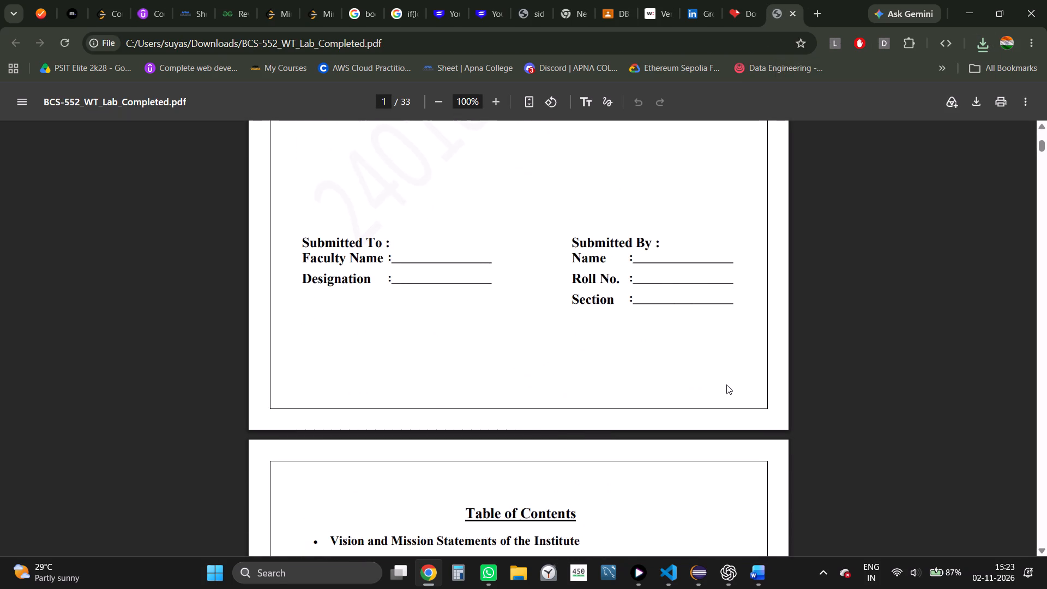
scroll(726, 384, "down", 5)
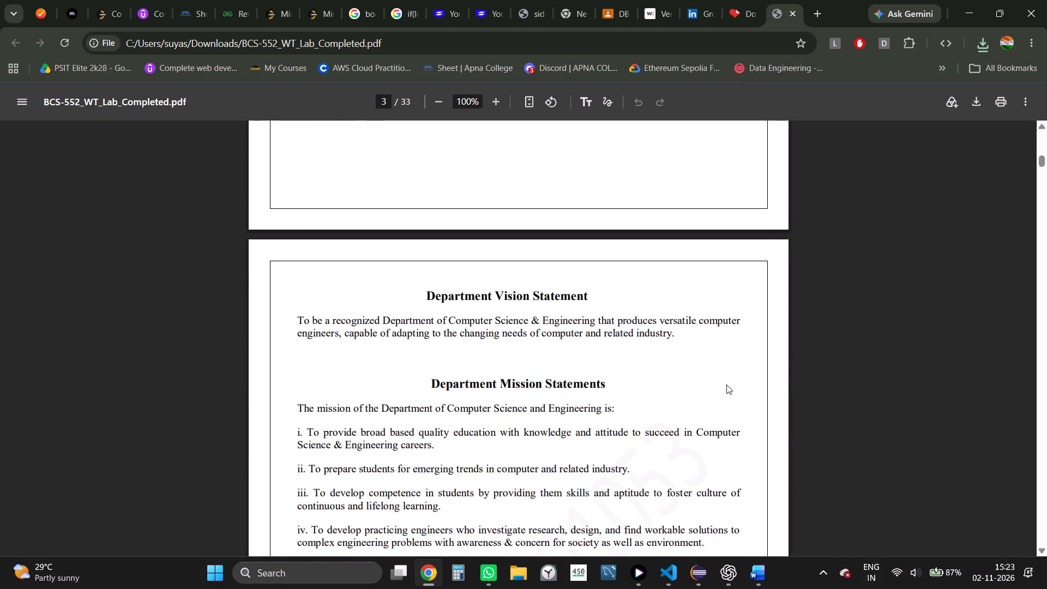
scroll(726, 384, "down", 3)
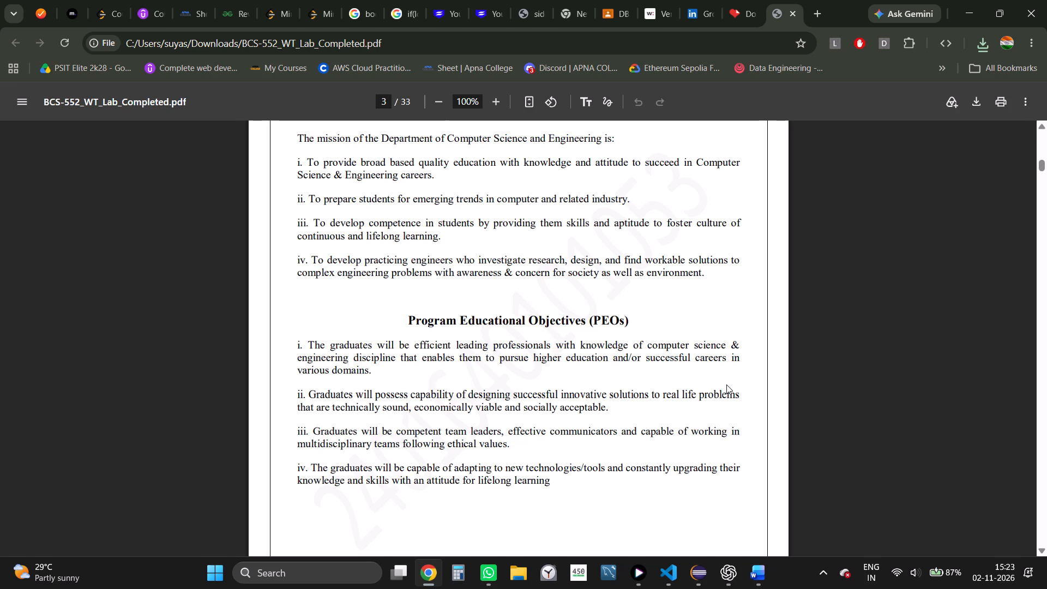
scroll(726, 384, "down", 1)
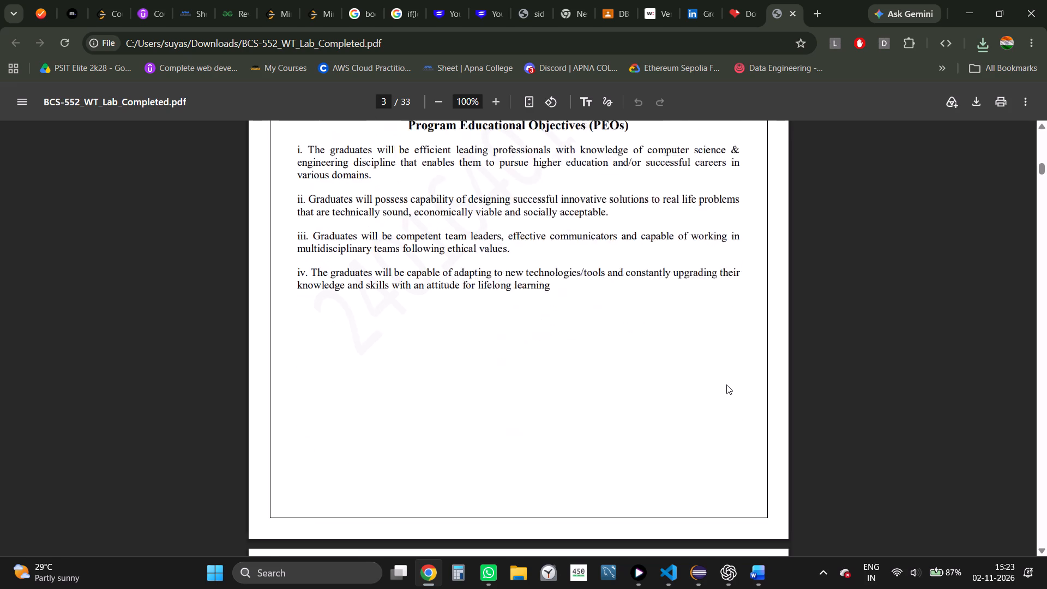
scroll(726, 384, "down", 5)
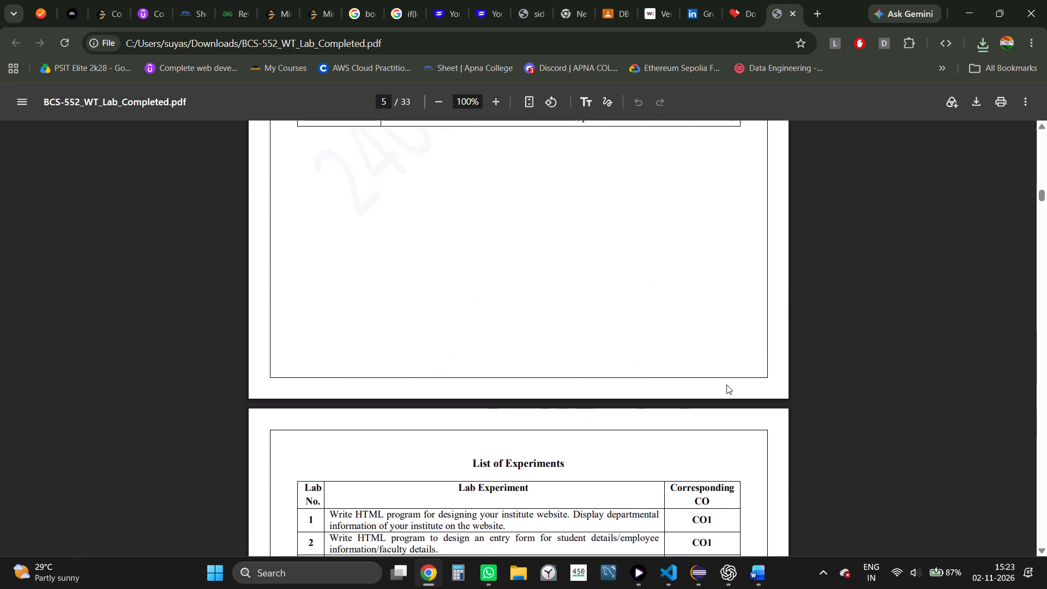
scroll(726, 384, "down", 2)
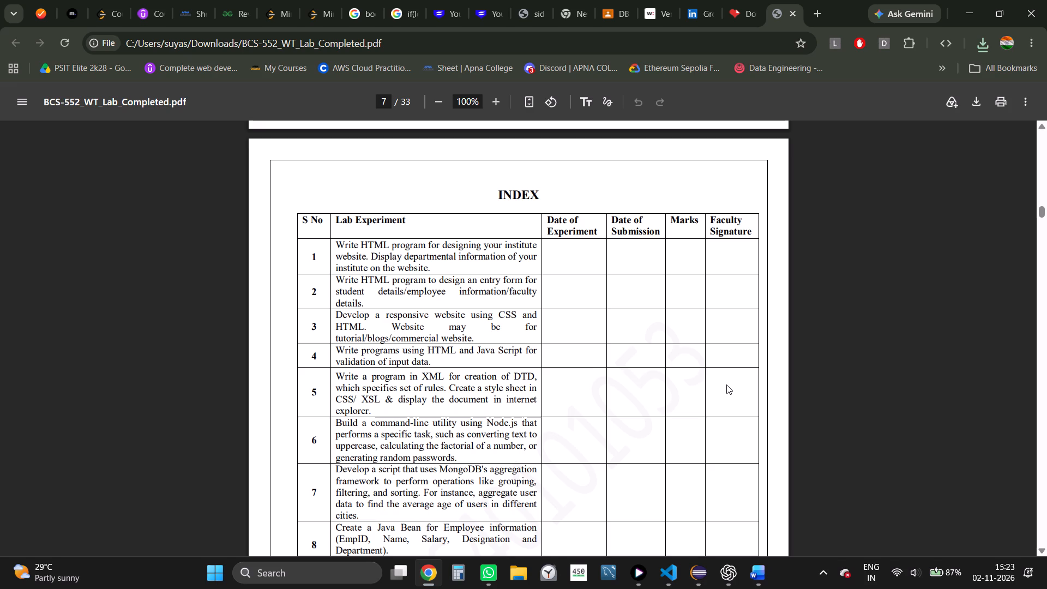
scroll(726, 384, "down", 2)
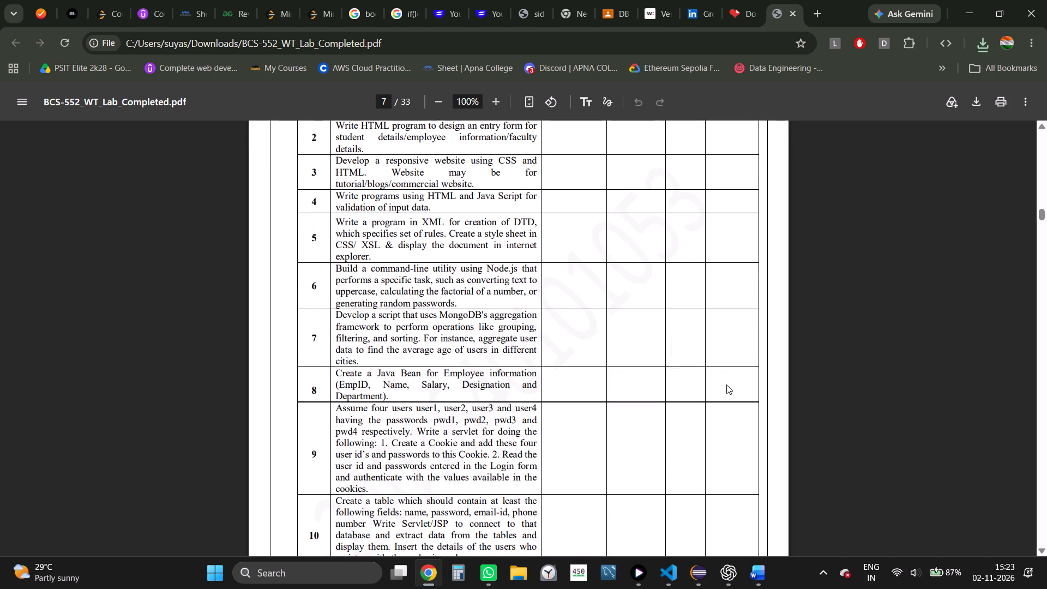
left_click(794, 11)
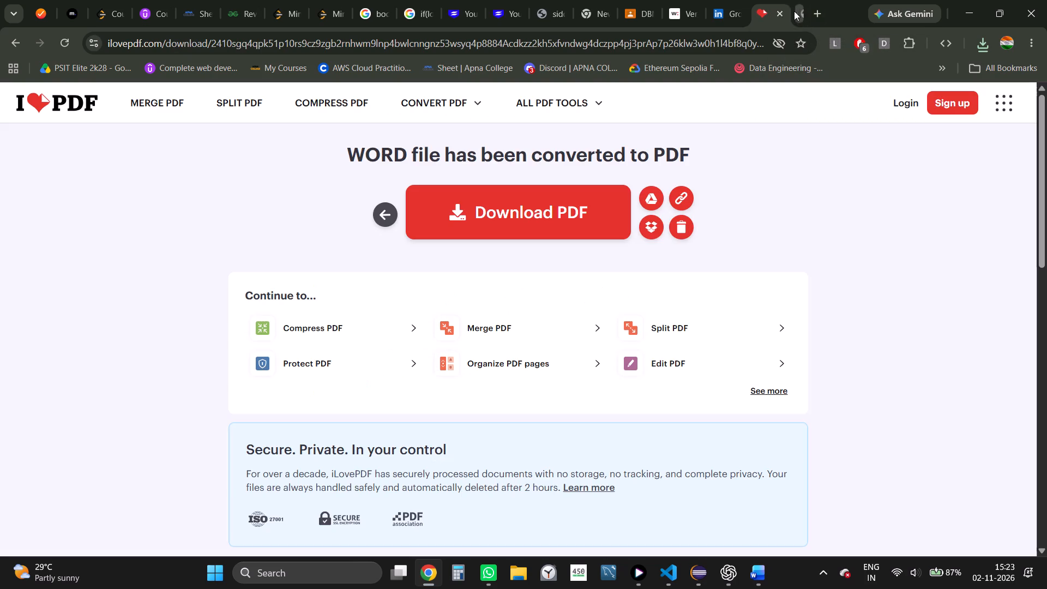
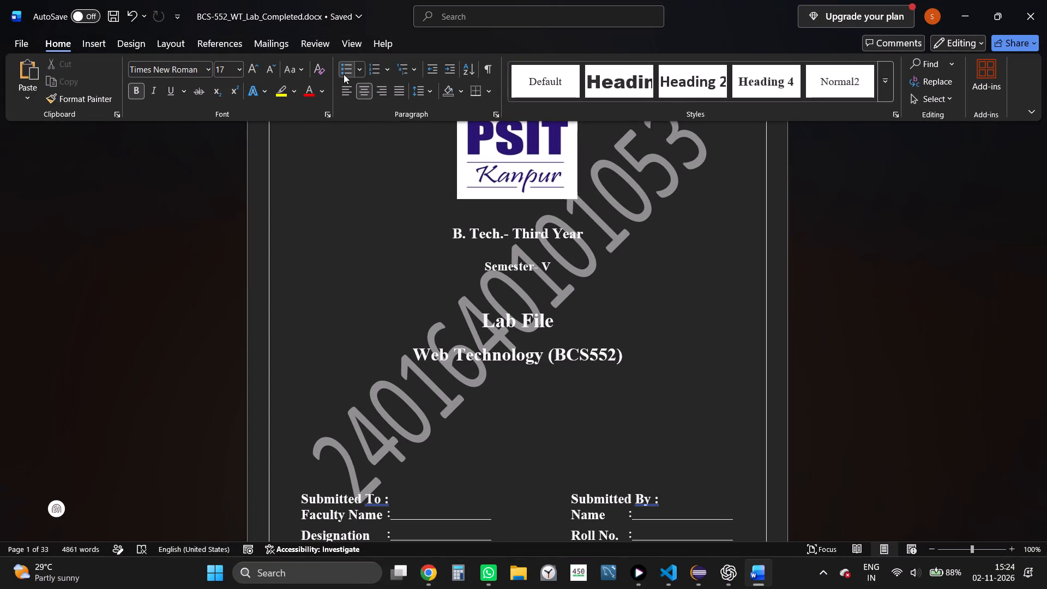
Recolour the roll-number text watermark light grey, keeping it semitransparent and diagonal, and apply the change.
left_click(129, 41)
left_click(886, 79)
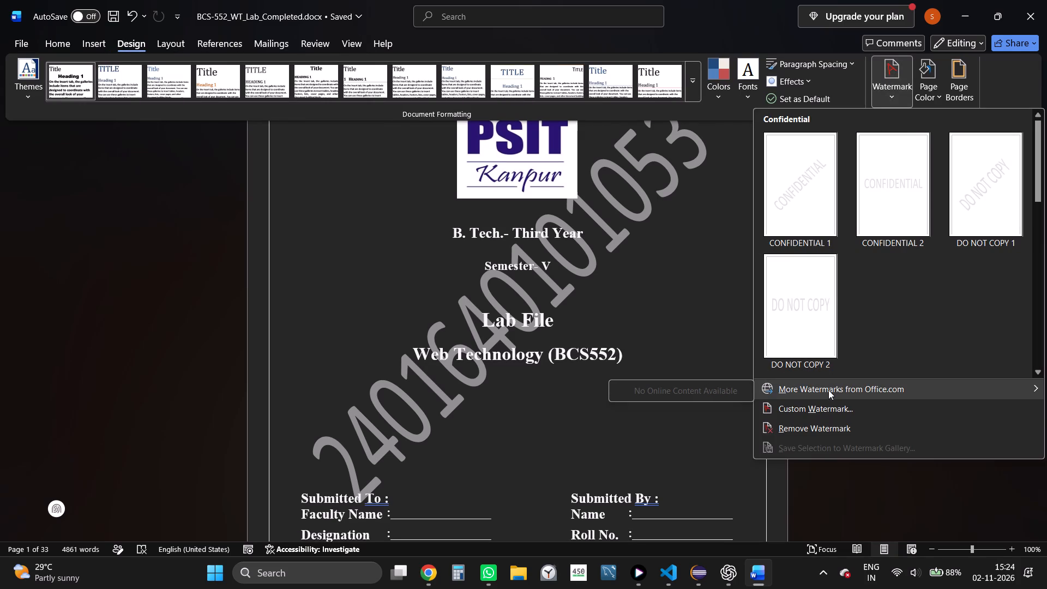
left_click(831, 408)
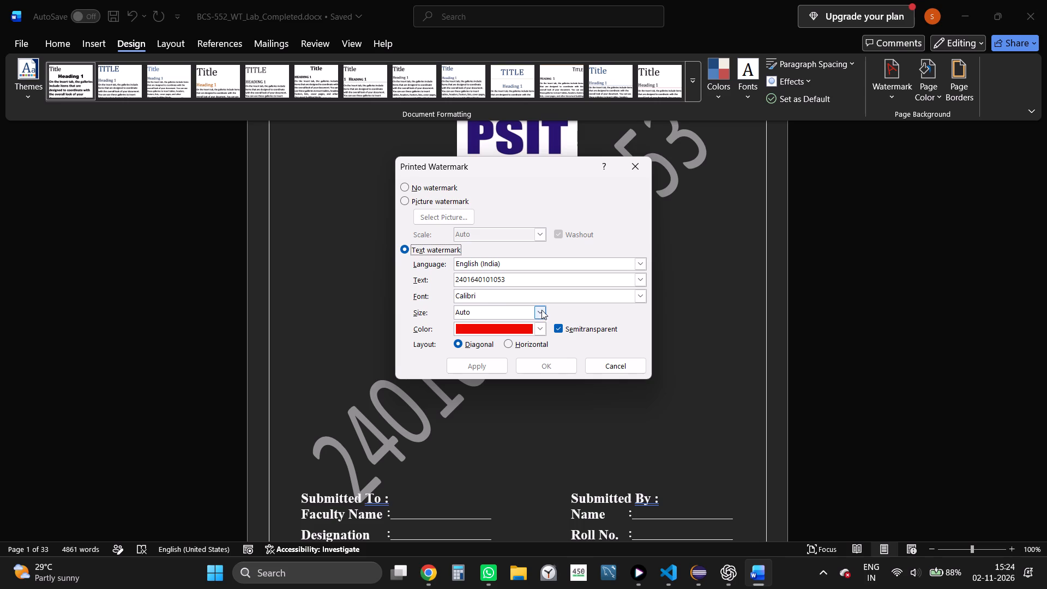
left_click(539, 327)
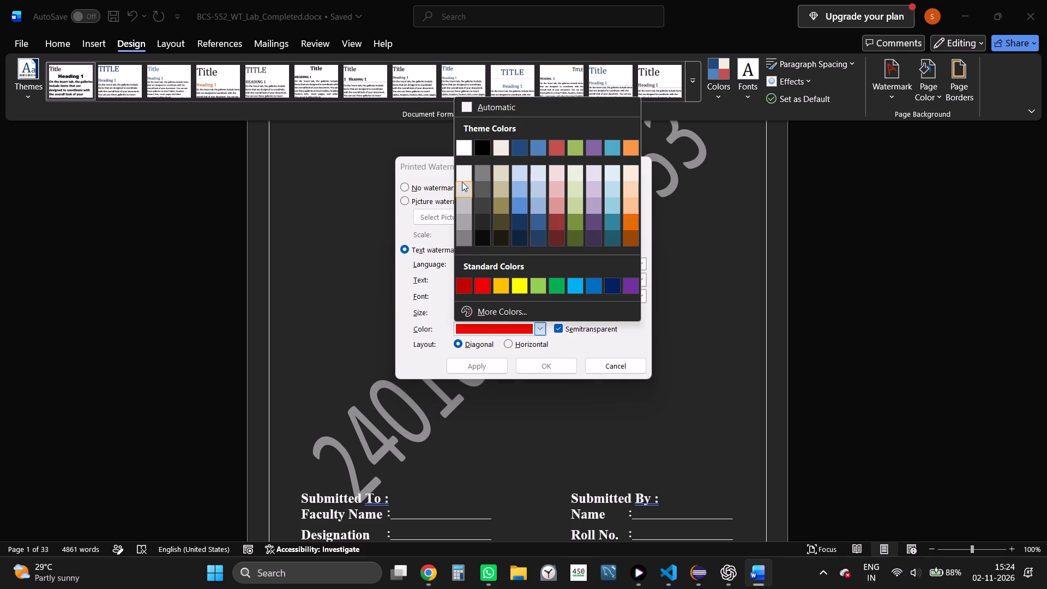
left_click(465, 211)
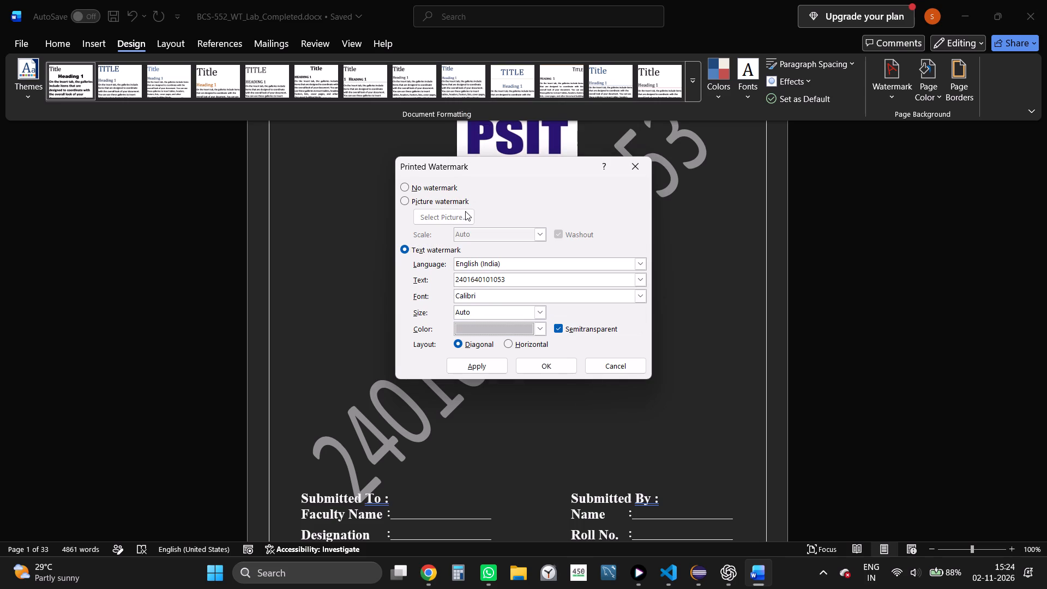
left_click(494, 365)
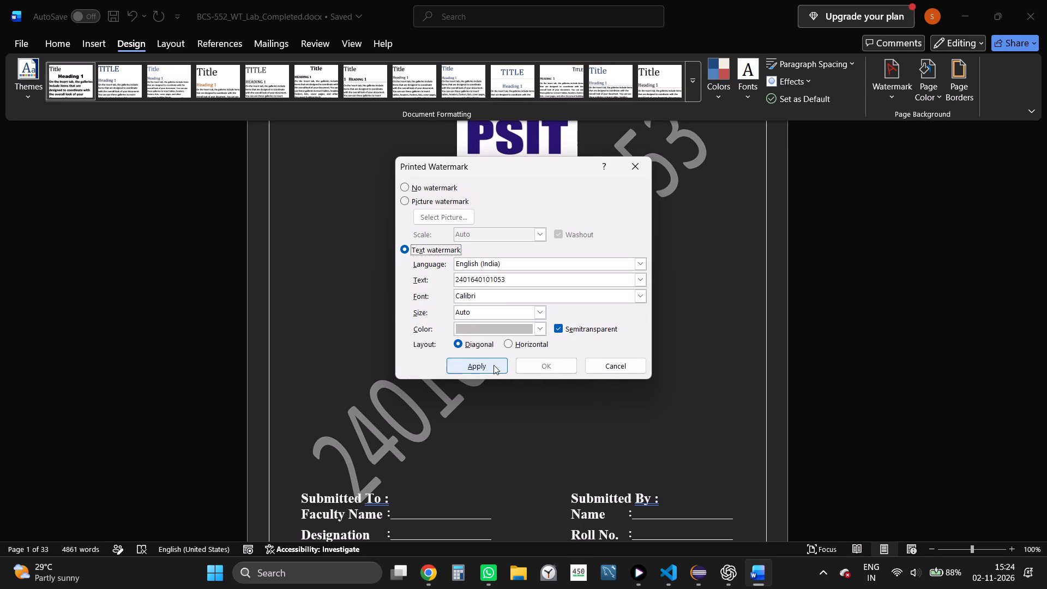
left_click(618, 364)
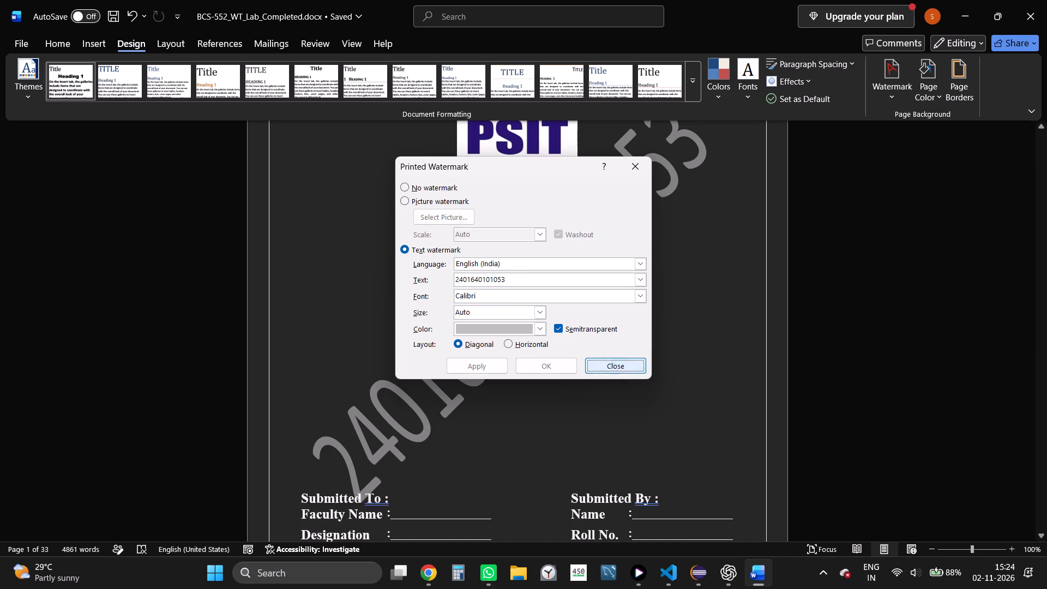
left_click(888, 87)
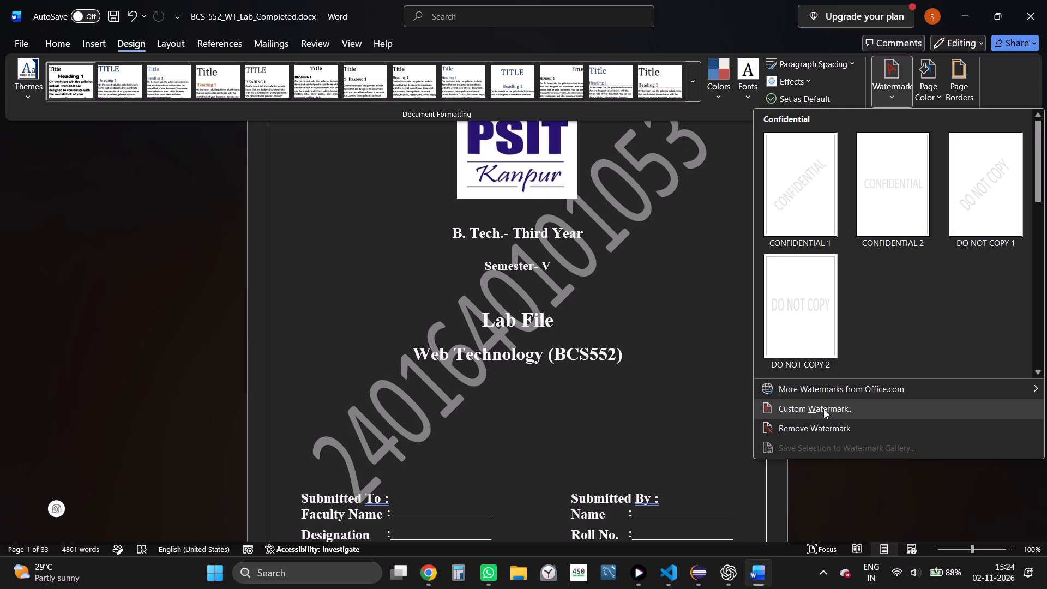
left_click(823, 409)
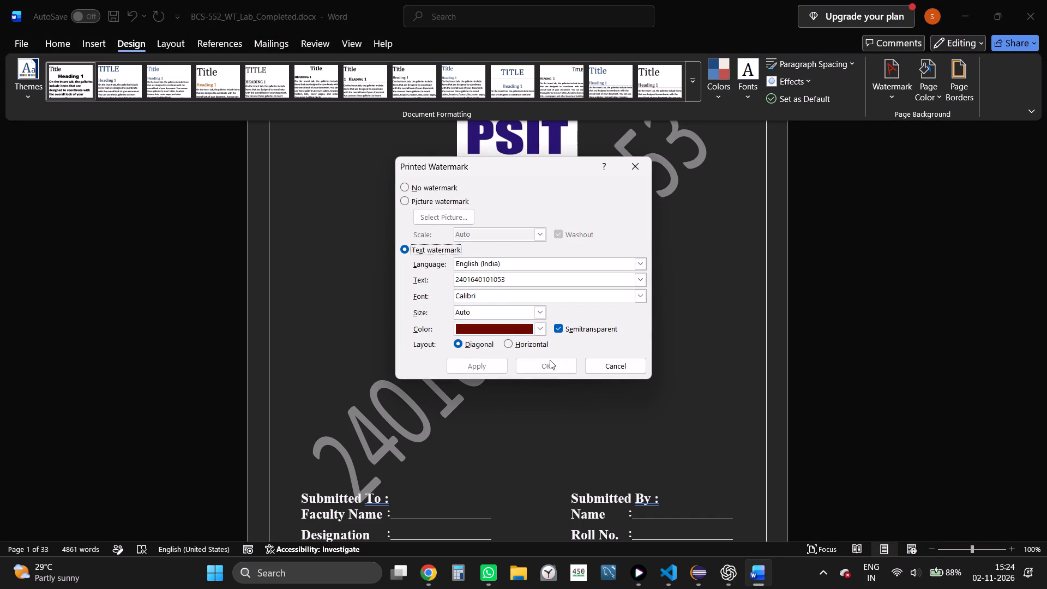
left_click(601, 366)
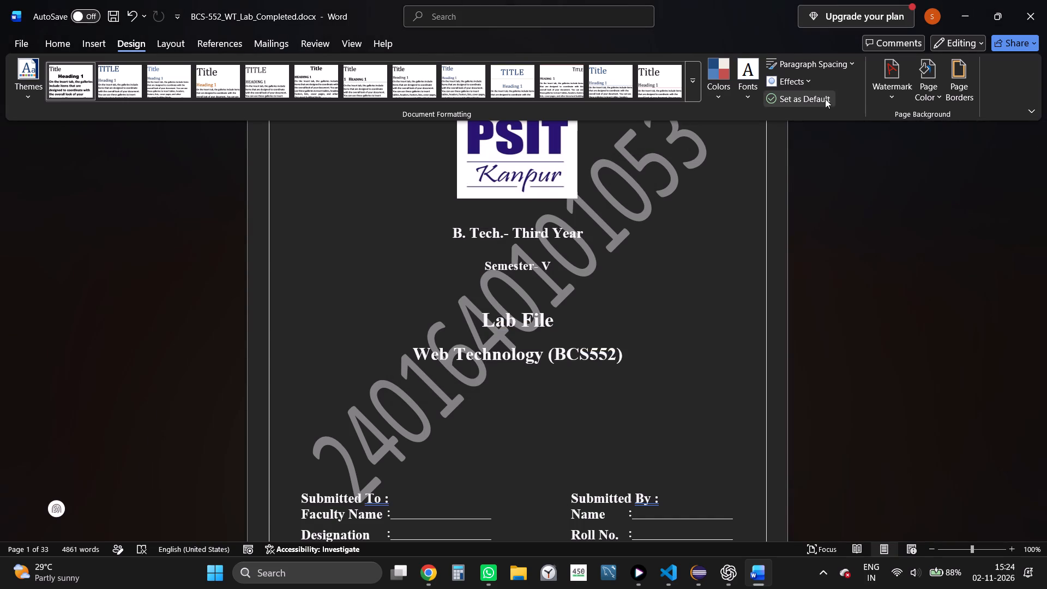
Remove the existing roll-number watermark from the lab file.
left_click(883, 74)
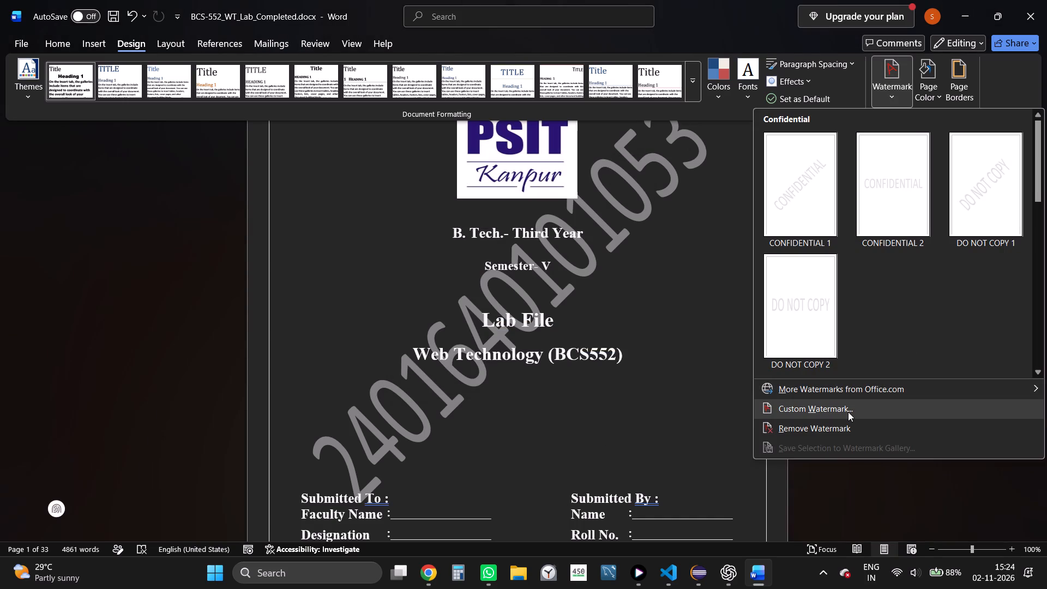
left_click(828, 431)
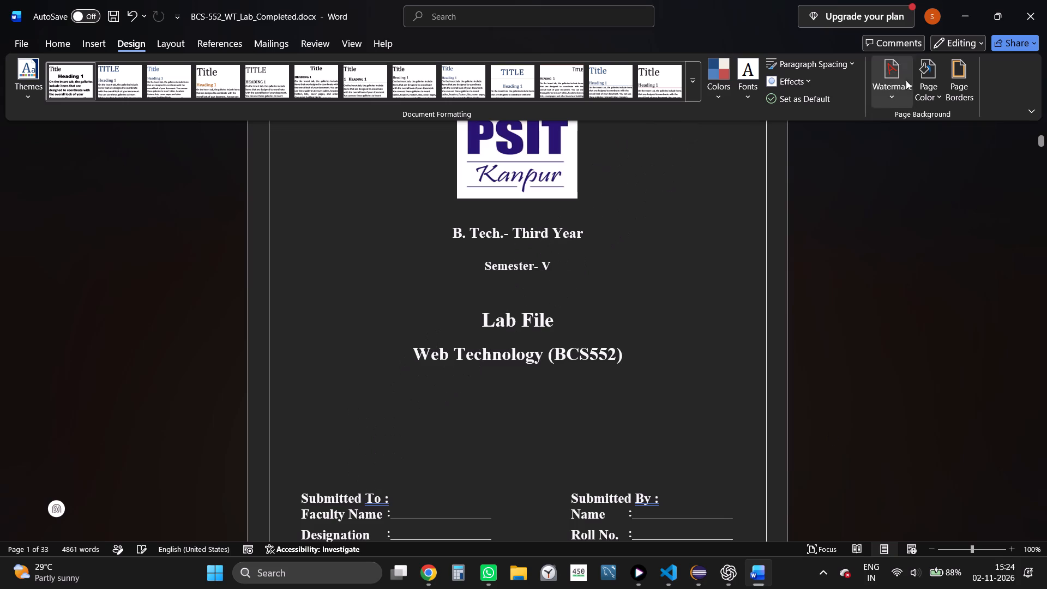
Add a custom text watermark showing the student's roll number in Calibri, light grey, semitransparent and diagonal.
left_click(886, 76)
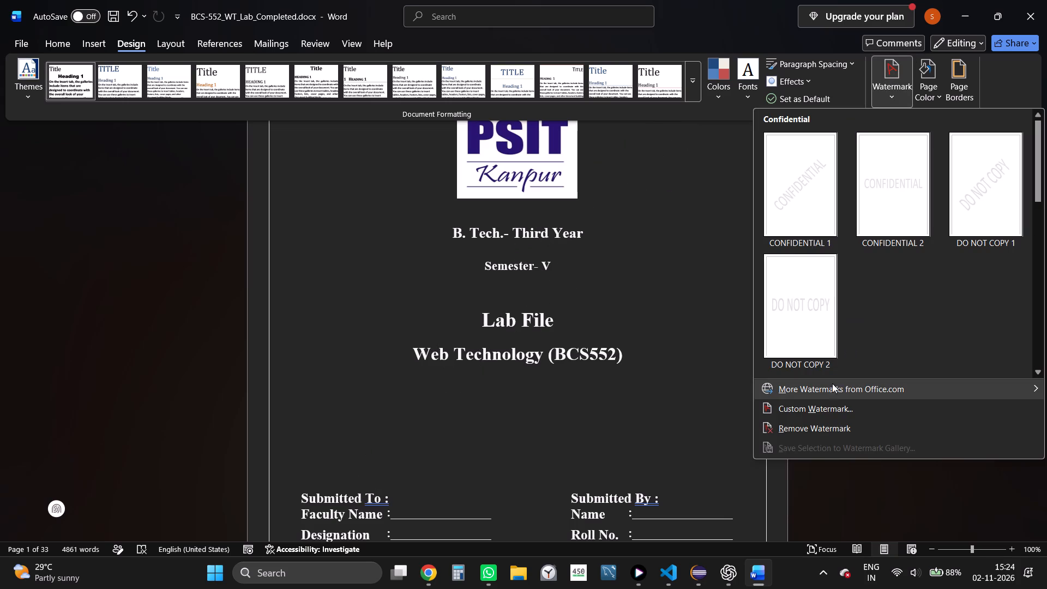
left_click(825, 406)
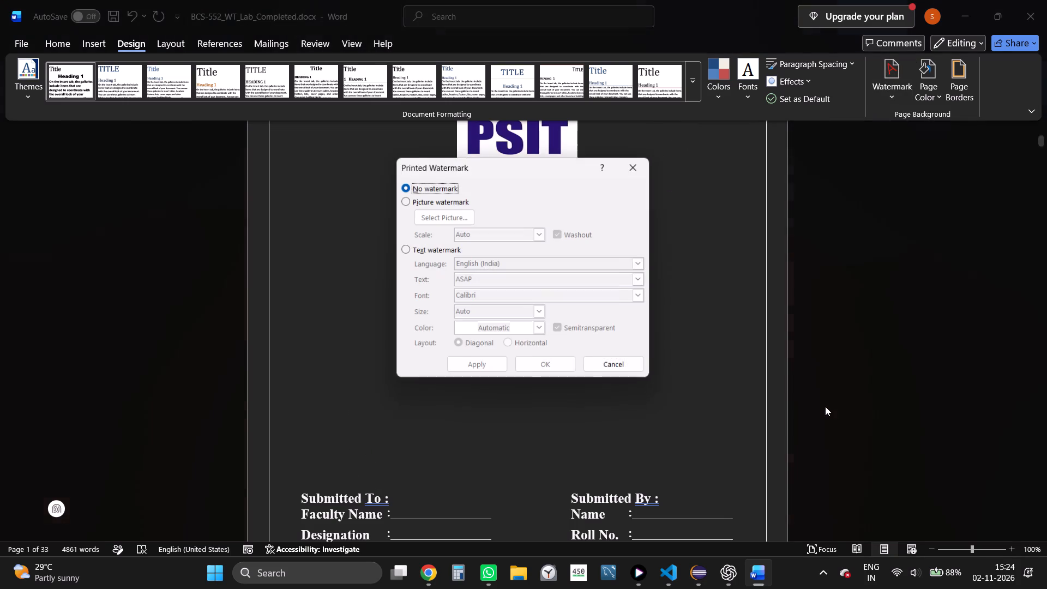
left_click(418, 250)
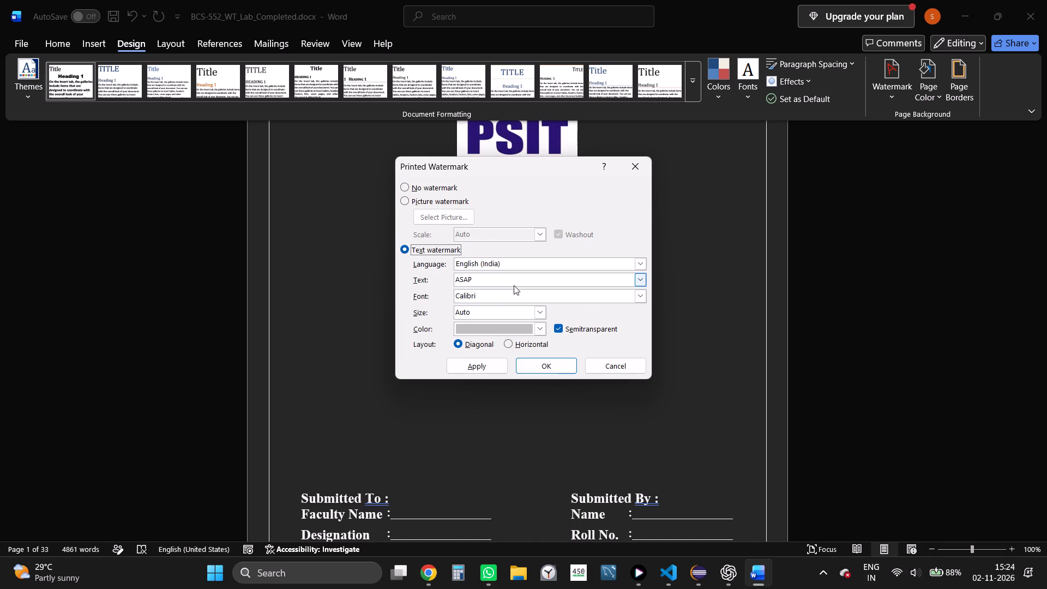
left_click(519, 279)
key("BackSpace")
key("BackSpace")
key("BackSpace")
key("BackSpace")
key("BackSpace")
key("BackSpace")
key("BackSpace")
key("BackSpace")
key("BackSpace")
key("BackSpace")
key("BackSpace")
key("BackSpace")
key("BackSpace")
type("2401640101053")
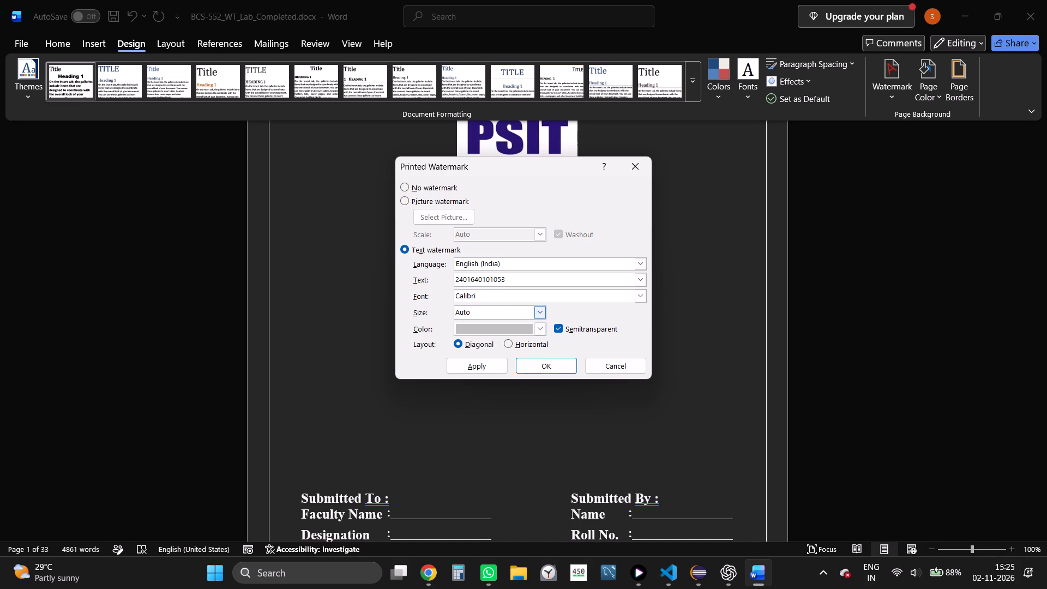
left_click(540, 332)
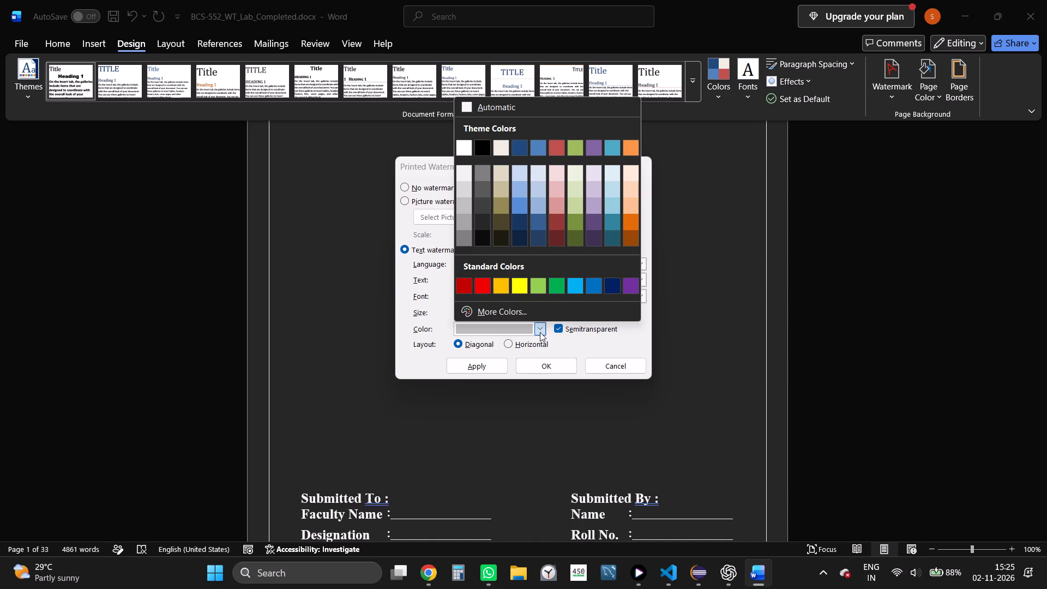
left_click(466, 205)
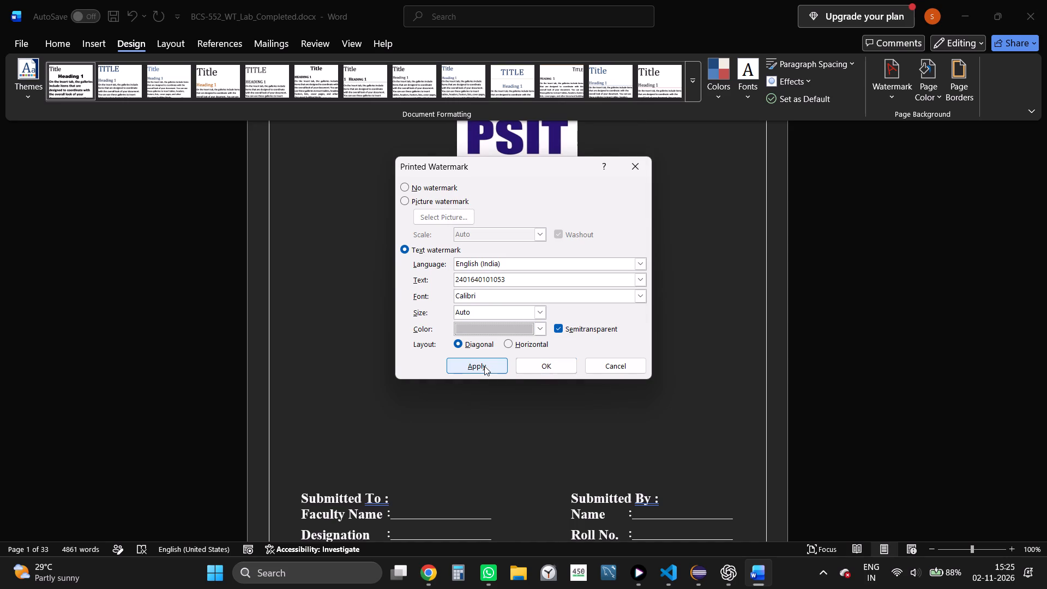
left_click(484, 366)
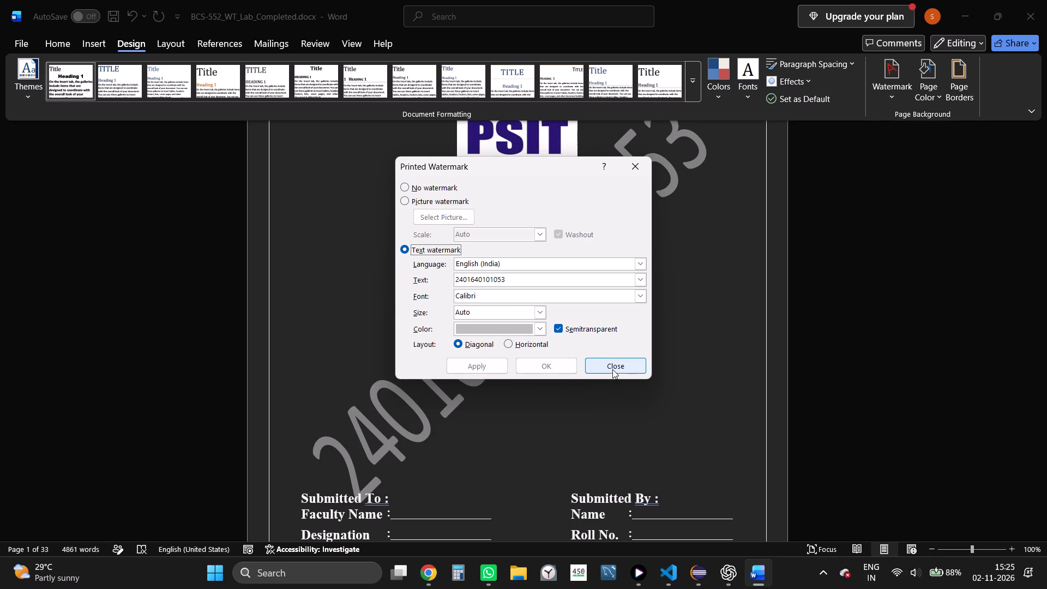
left_click(612, 369)
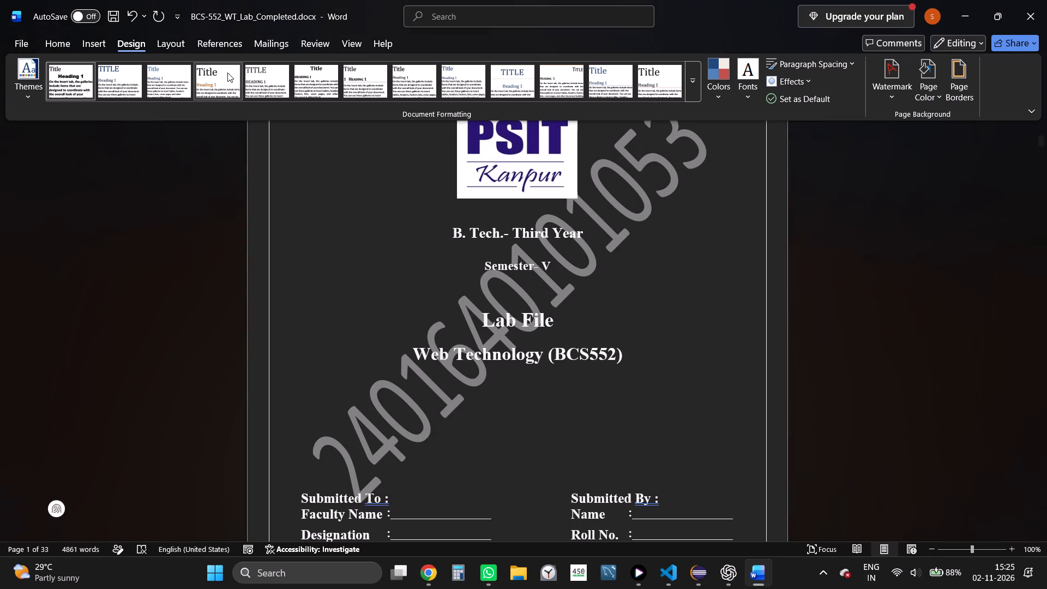
Save the document to the Desktop as BCS-552_WT_Lab_Completed.docx in Word Document format.
left_click(21, 42)
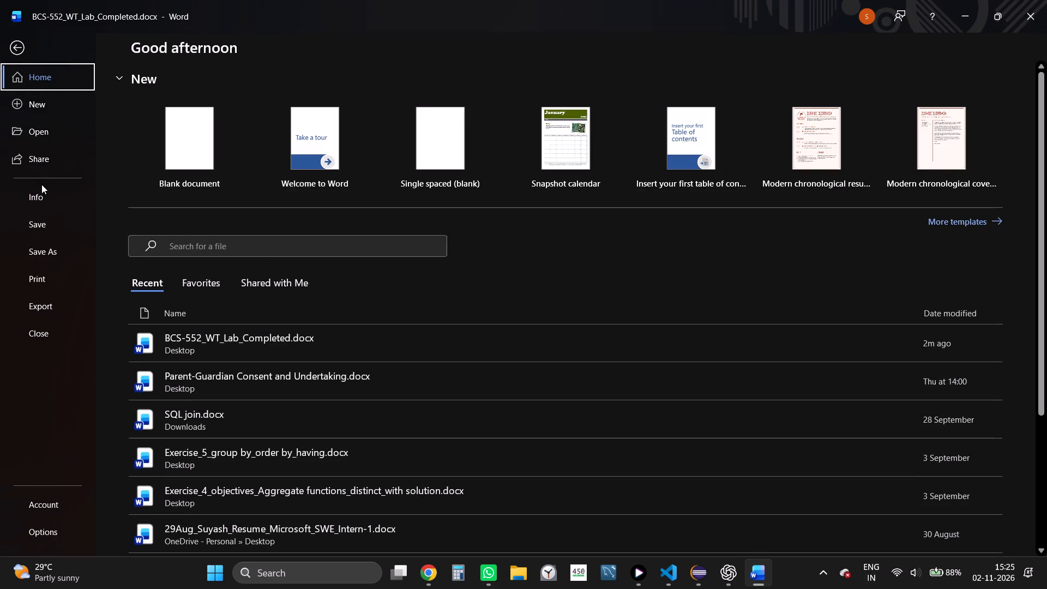
left_click(47, 253)
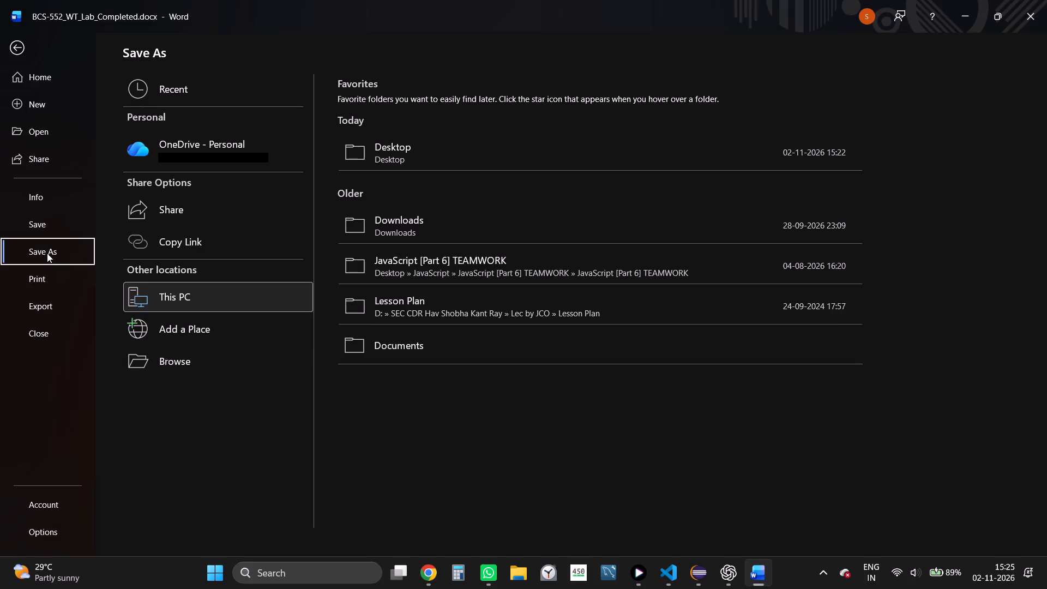
left_click(420, 149)
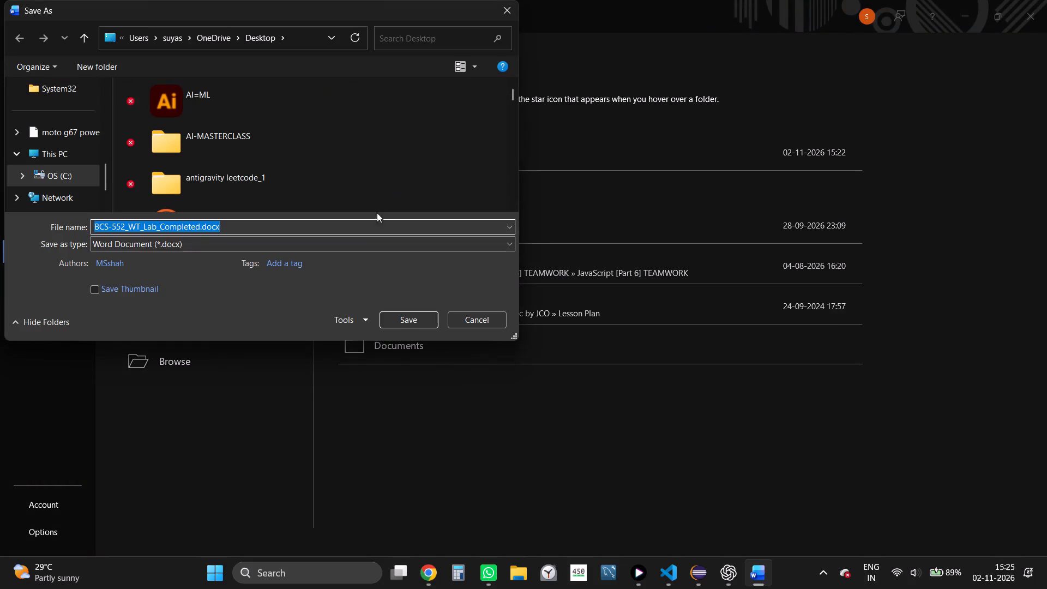
left_click(395, 319)
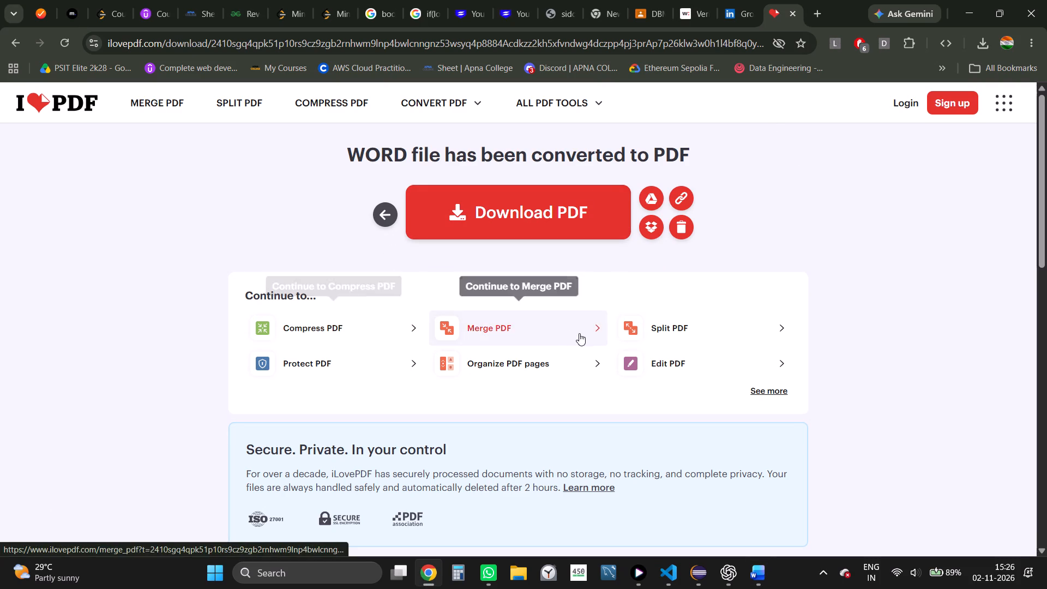
In Chrome, go back to iLovePDF's Word to PDF converter, convert BCS-552_WT_Lab_Completed.docx from the Desktop, and download the PDF.
scroll(585, 396, "right", 5)
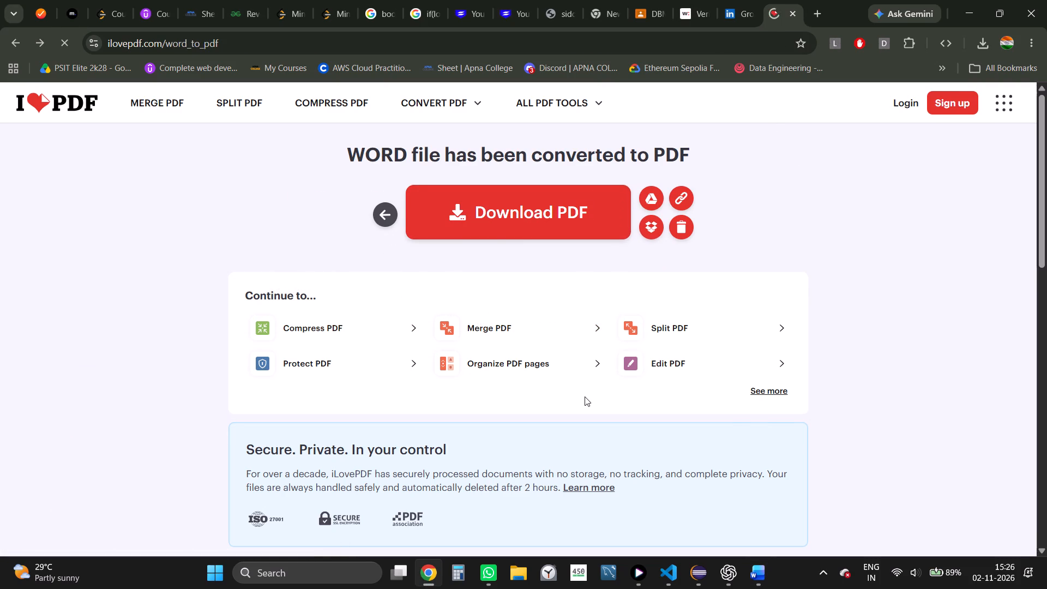
left_click(550, 240)
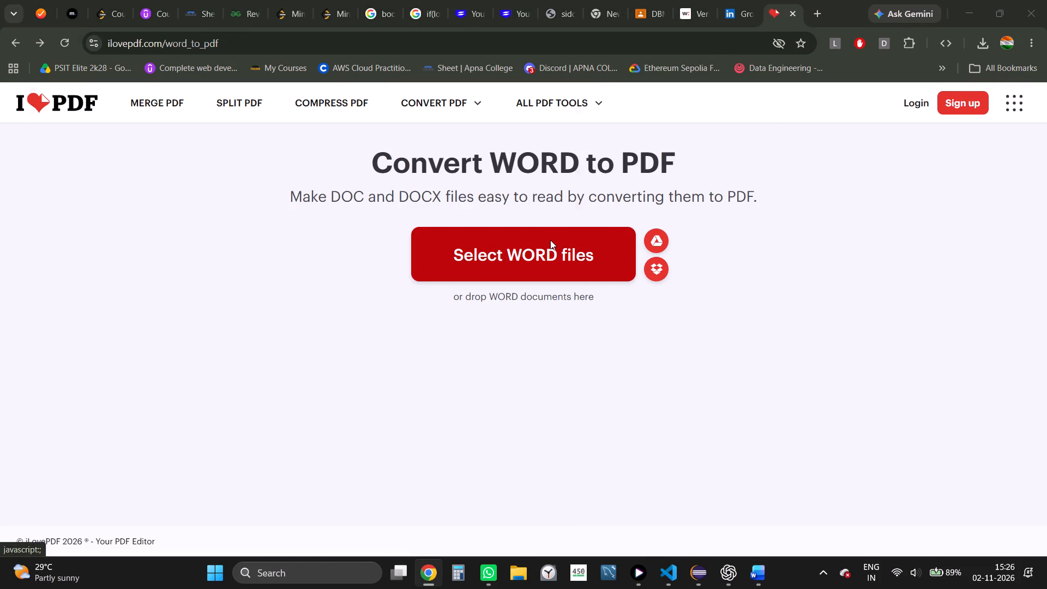
scroll(271, 353, "down", 5)
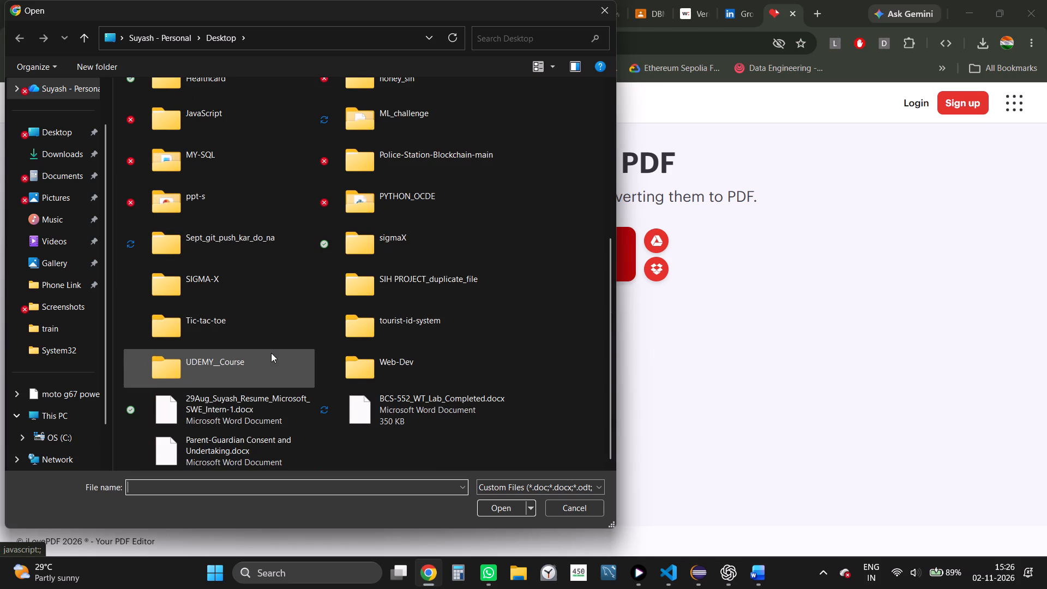
left_click(432, 423)
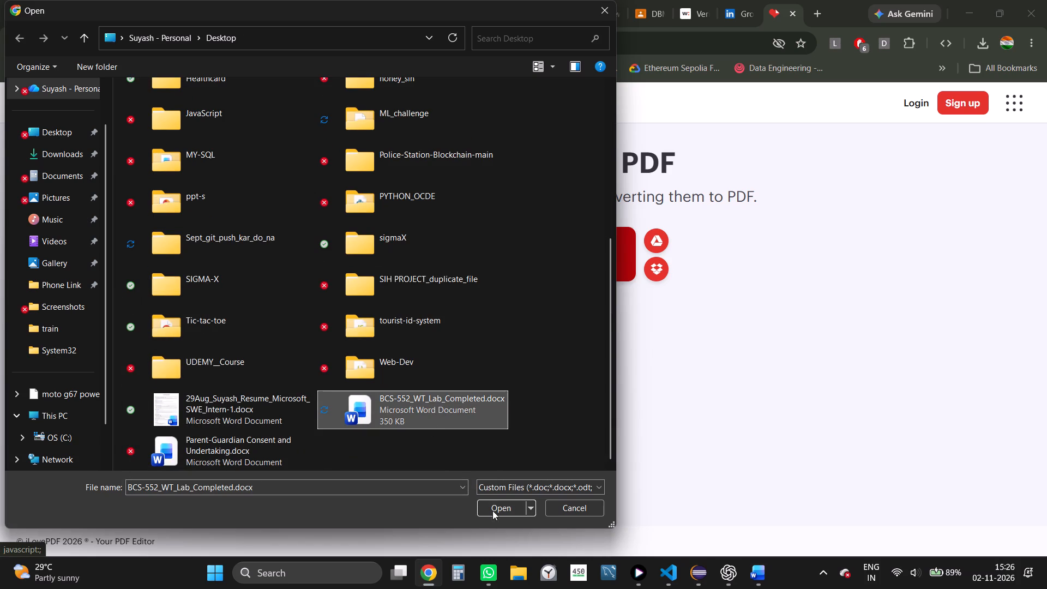
left_click(509, 508)
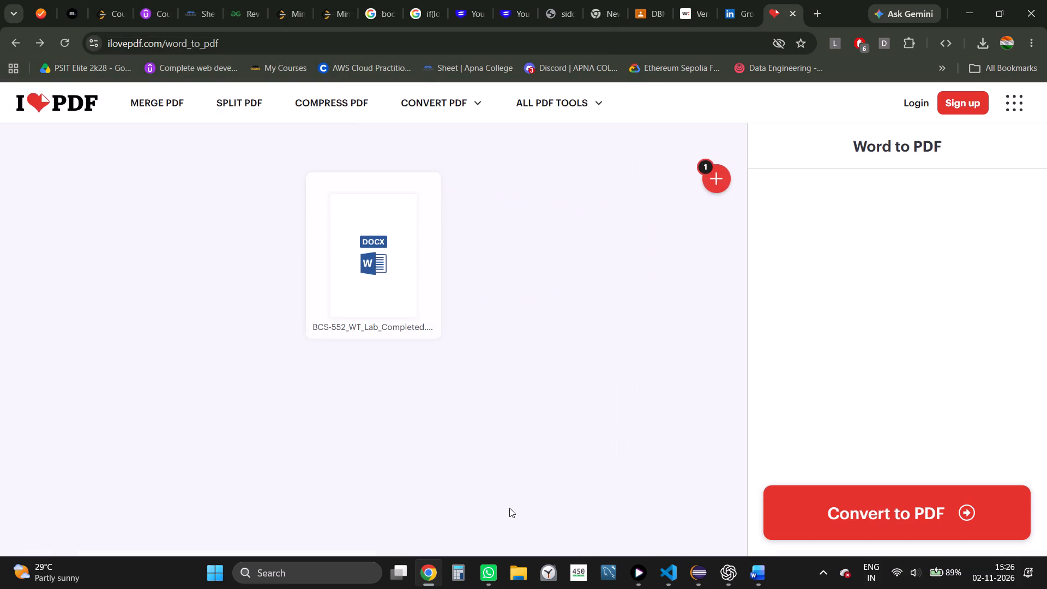
left_click(827, 507)
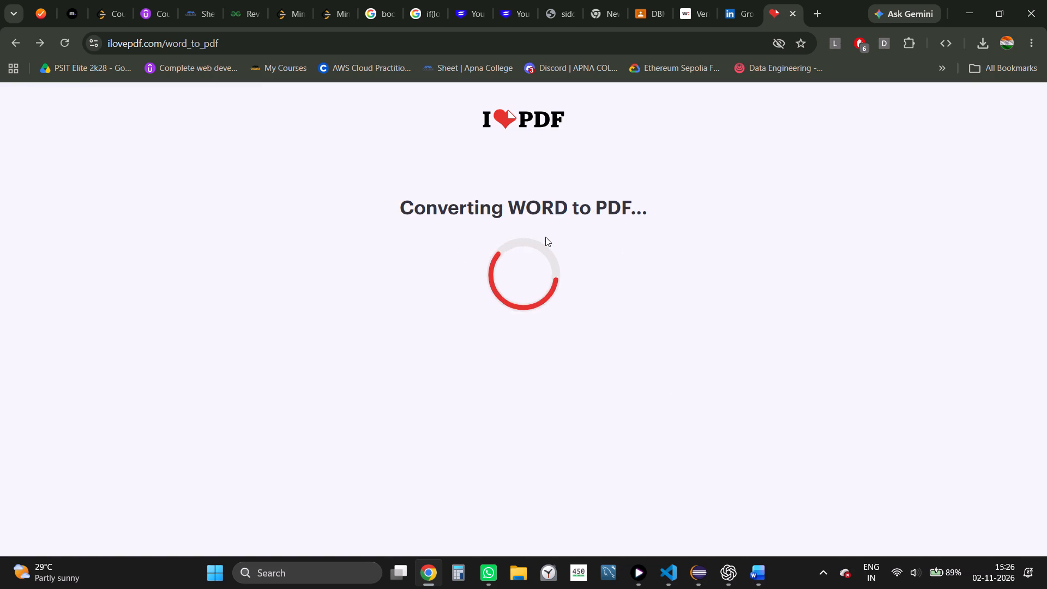
left_click(558, 209)
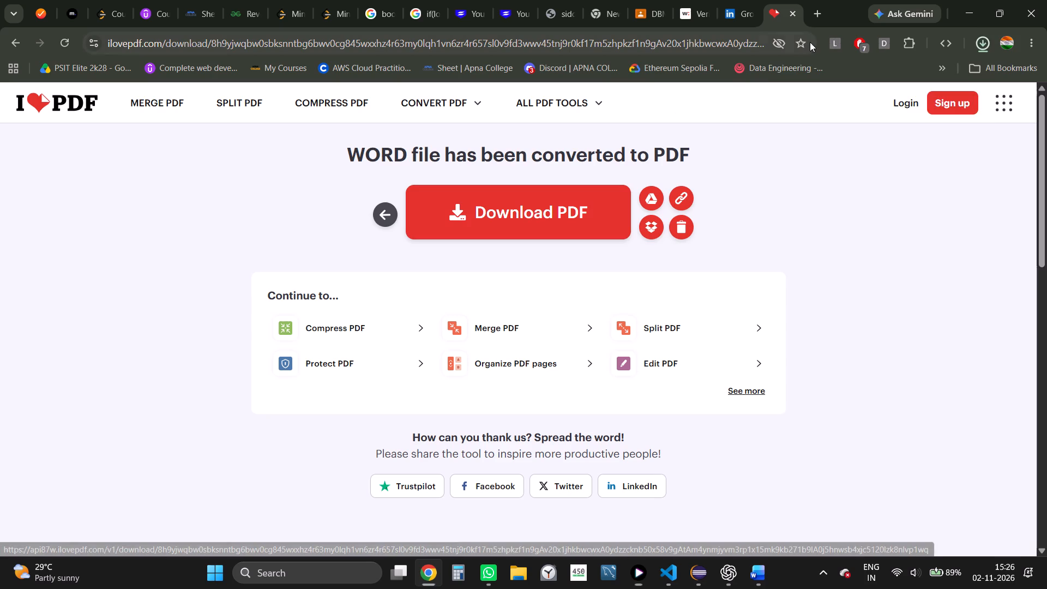
Open the downloaded BCS-552_WT_Lab_Completed (1).pdf, examine the watermark and page layout from the cover to the last page, and close it.
left_click(864, 88)
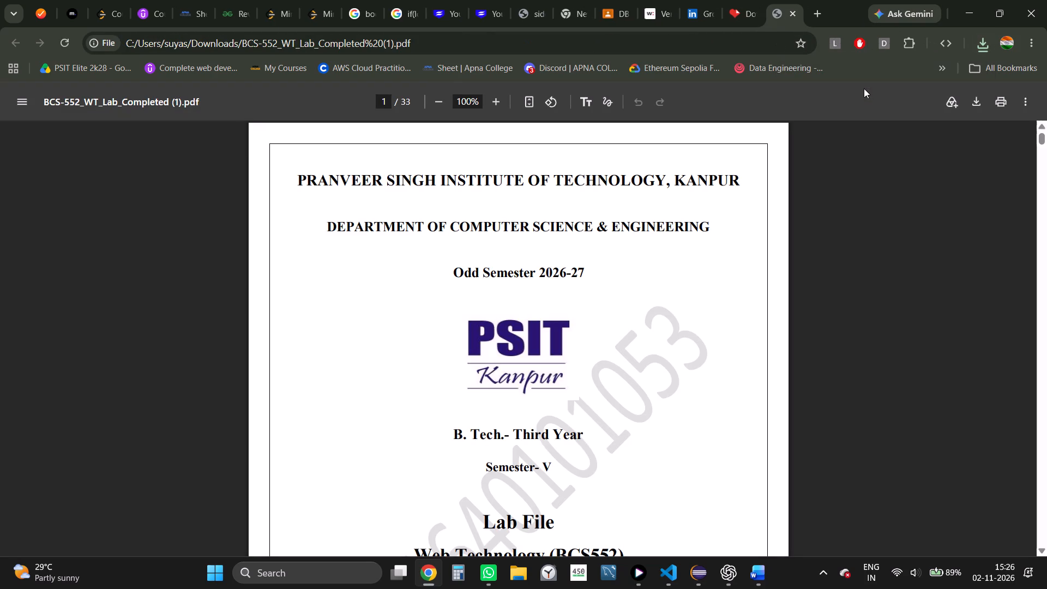
scroll(685, 365, "down", 6)
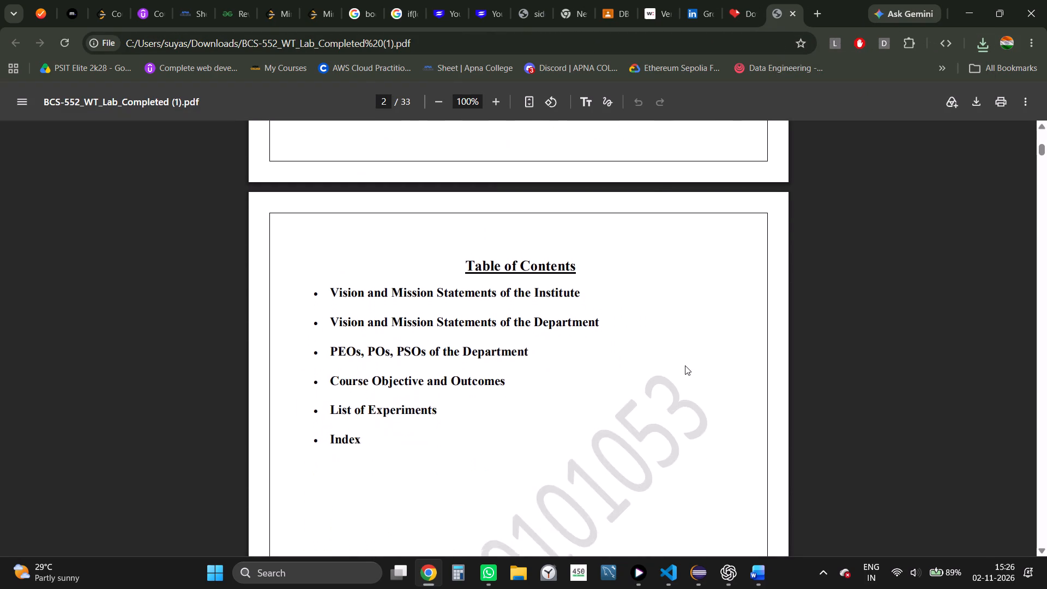
scroll(685, 365, "down", 3)
scroll(685, 365, "up", 4)
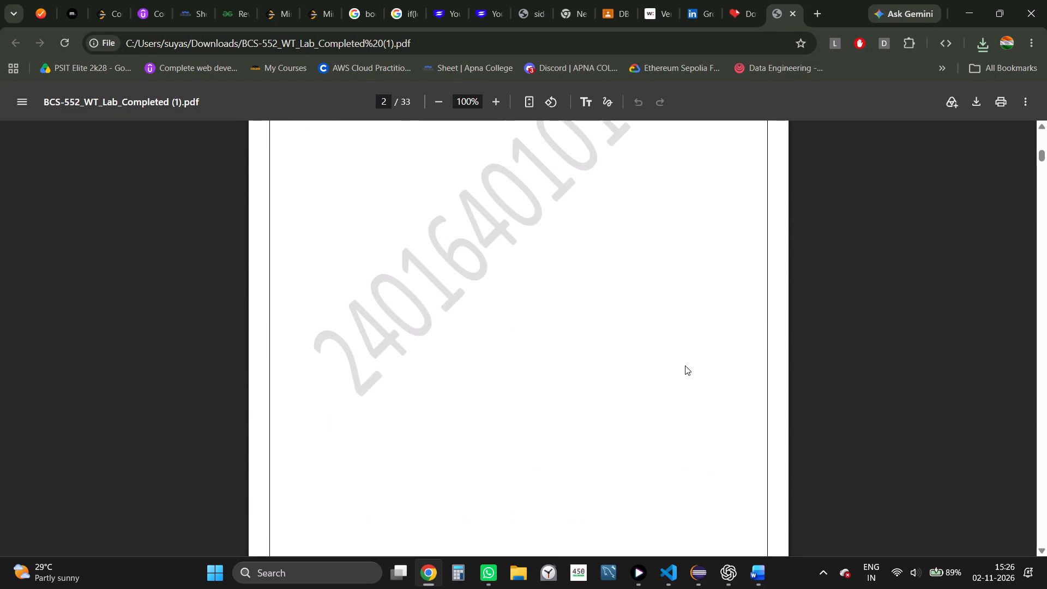
scroll(685, 365, "down", 7)
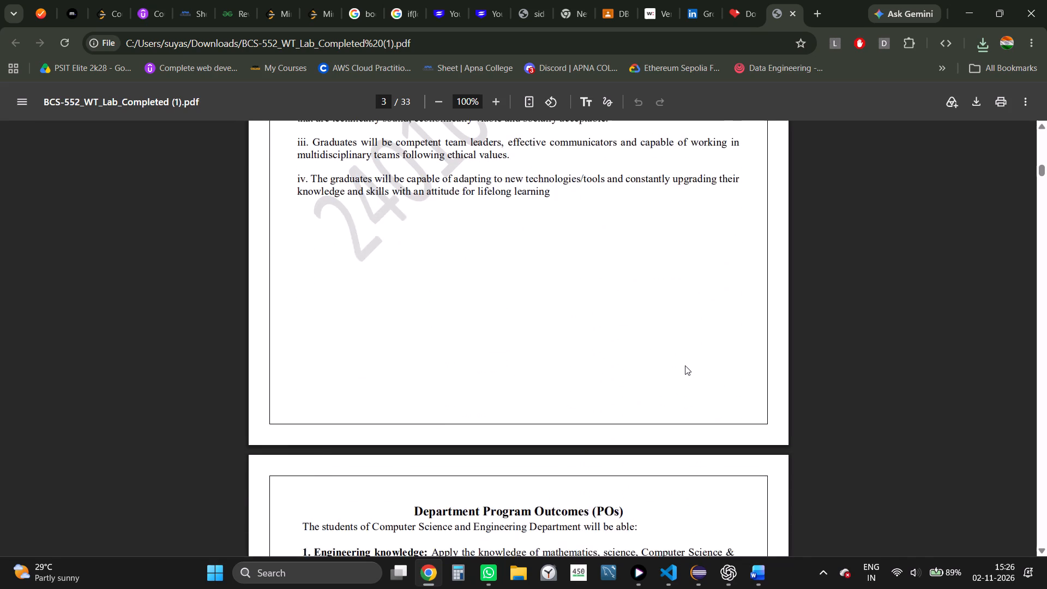
scroll(685, 365, "down", 8)
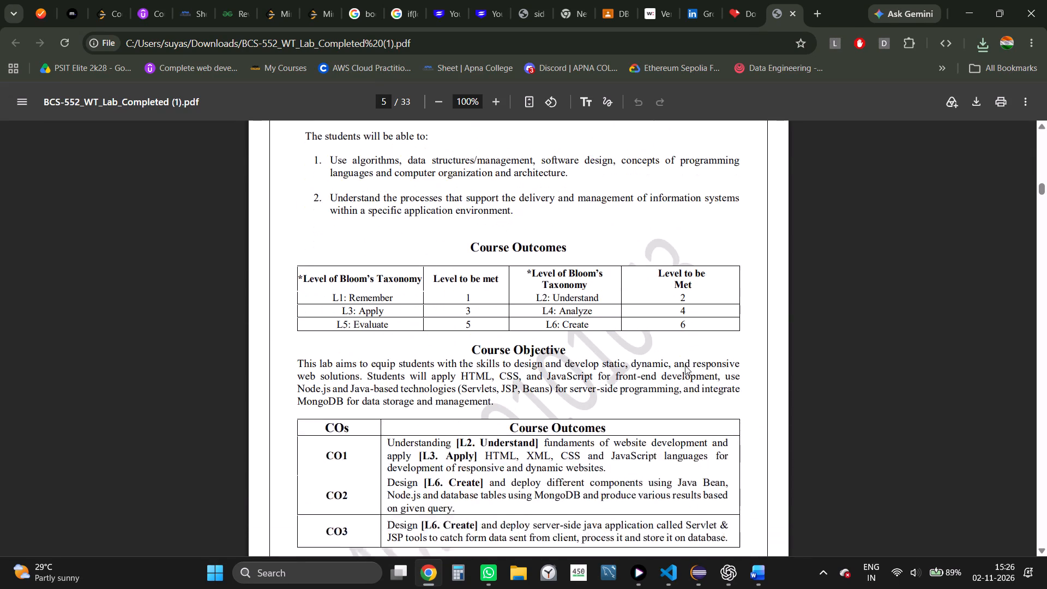
scroll(685, 365, "down", 6)
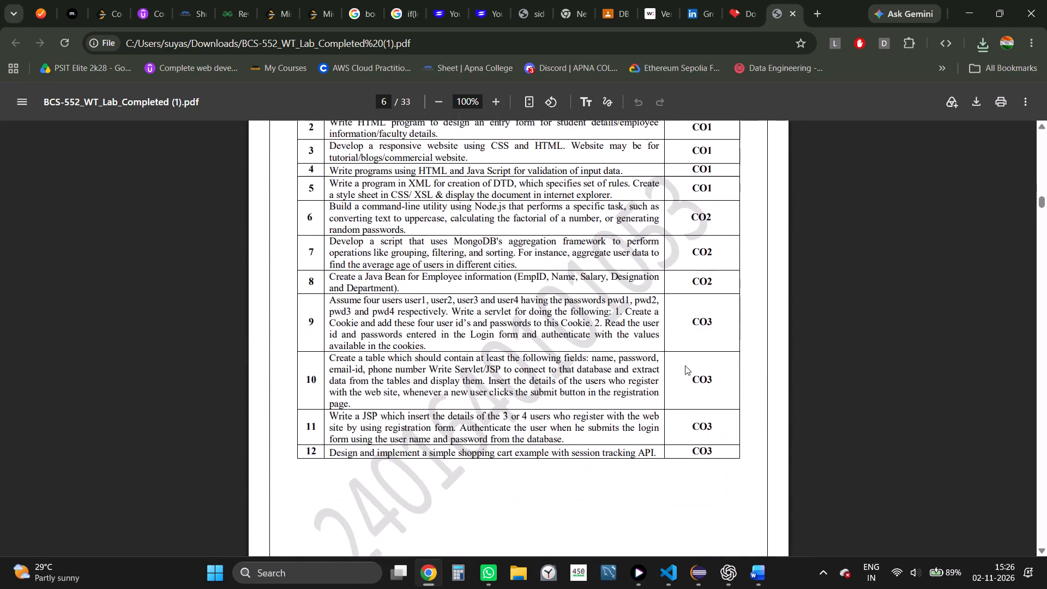
scroll(685, 365, "down", 8)
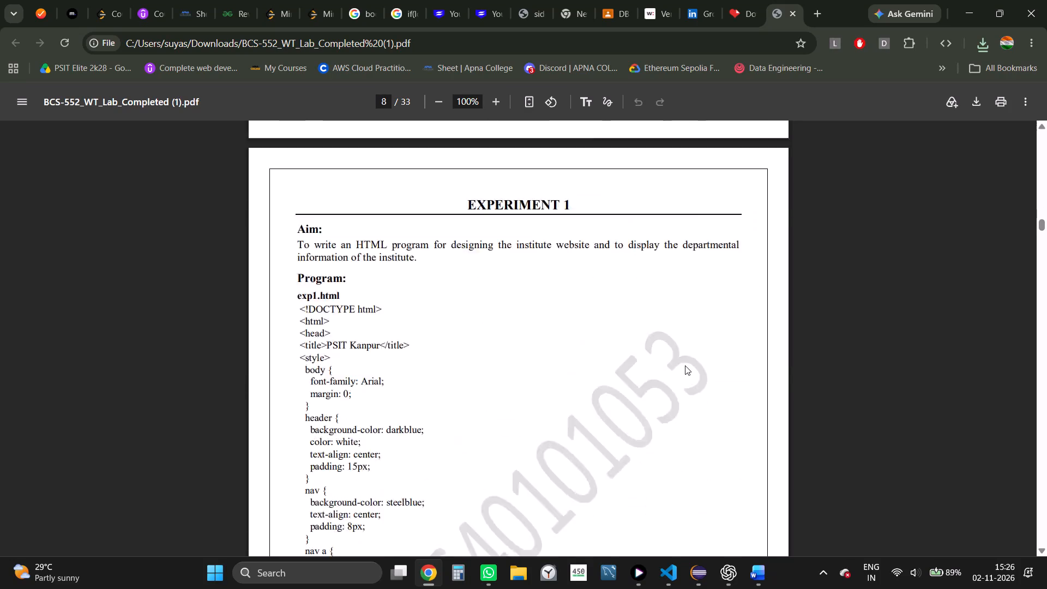
scroll(685, 365, "down", 6)
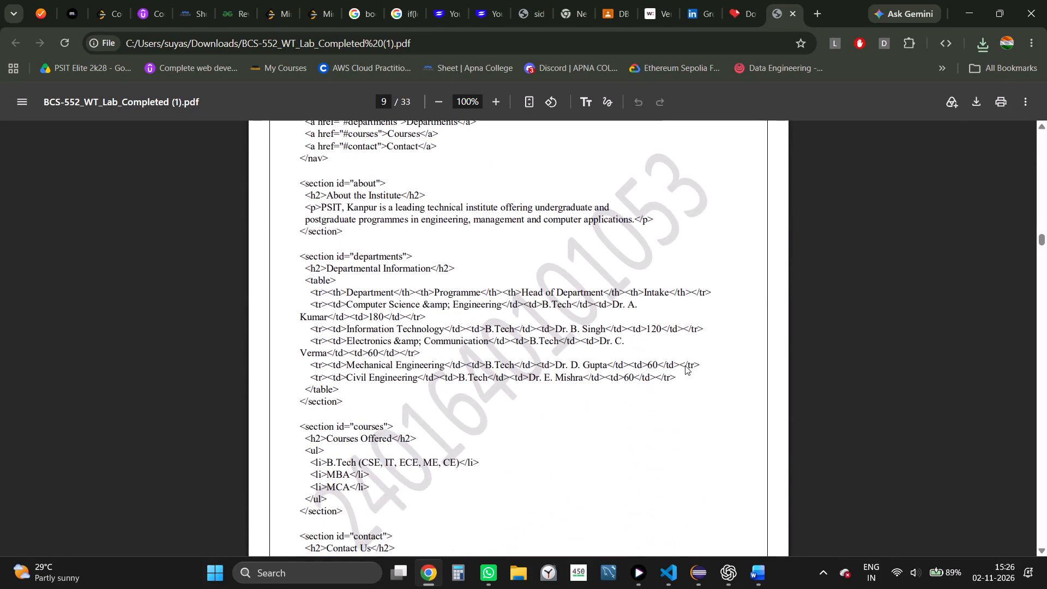
scroll(685, 365, "down", 5)
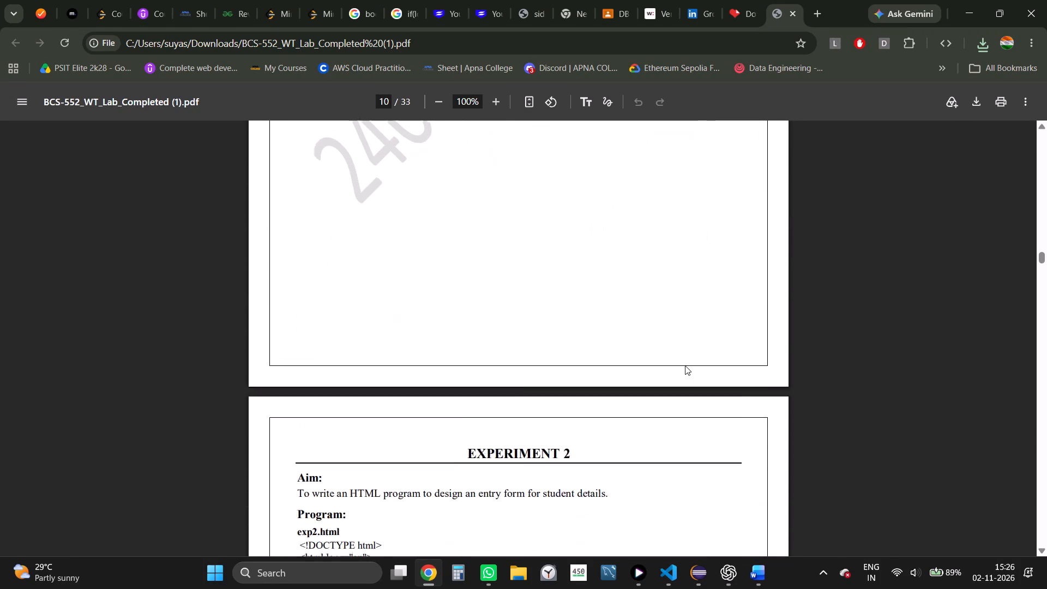
scroll(685, 365, "down", 7)
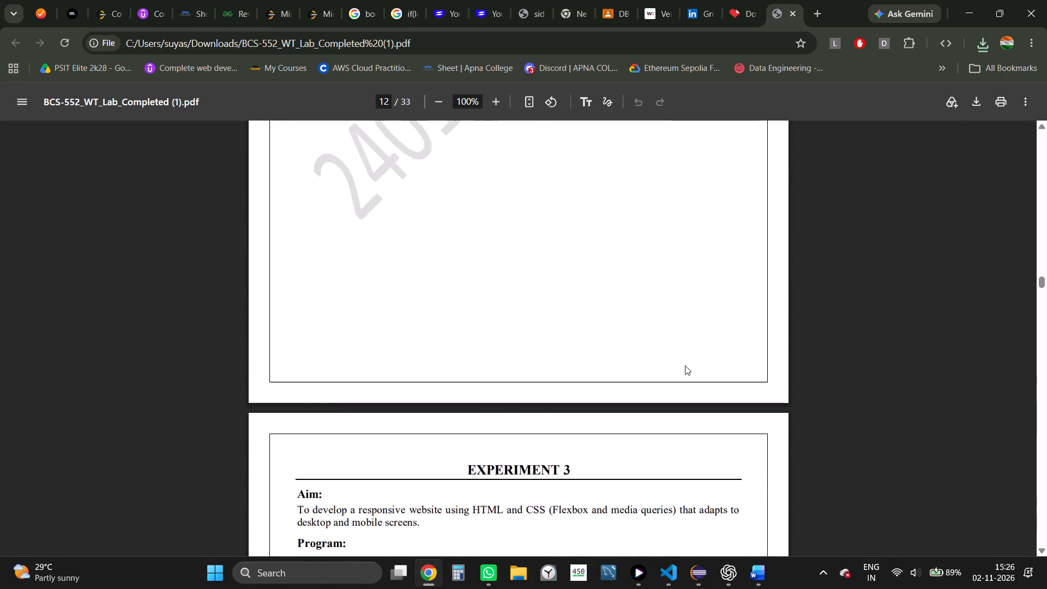
scroll(685, 365, "down", 7)
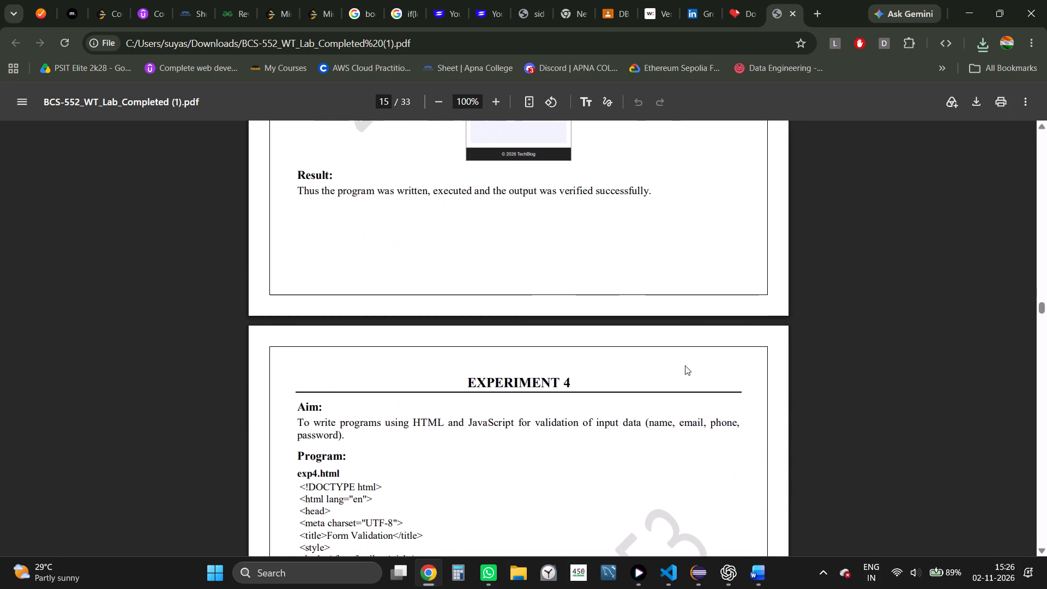
scroll(685, 365, "down", 16)
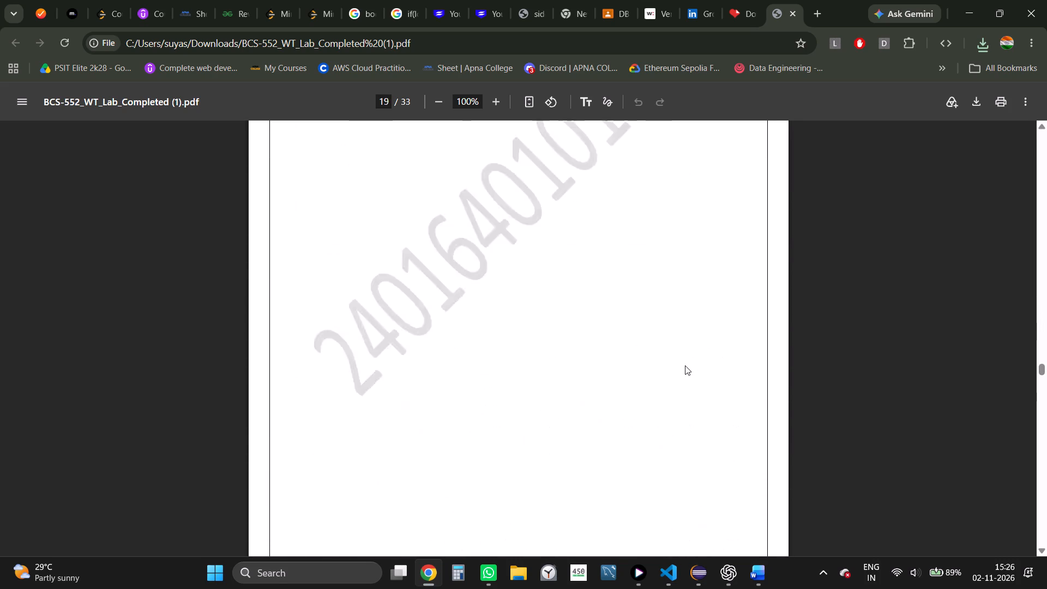
scroll(685, 365, "down", 20)
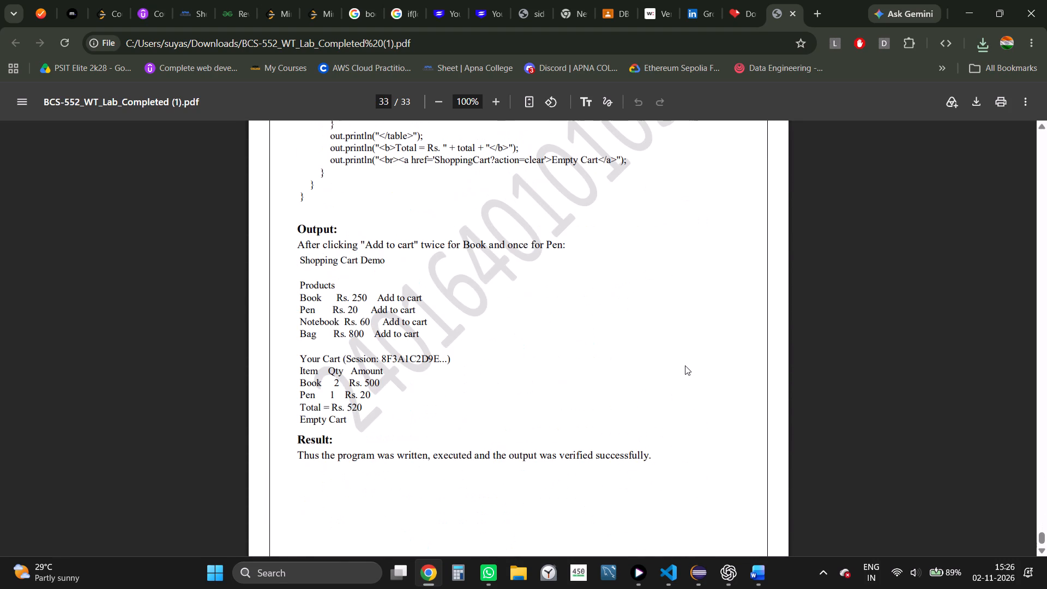
left_click(793, 14)
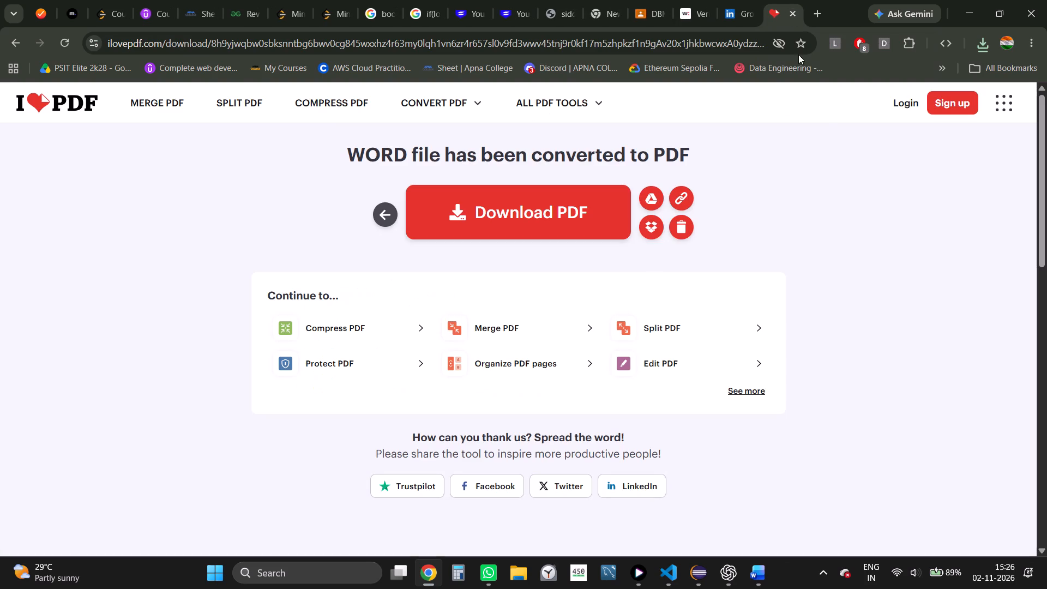
Bring the newly downloaded BCS-552_WT_Lab_Completed (1).pdf from the recent download history over to WhatsApp.
left_click(976, 34)
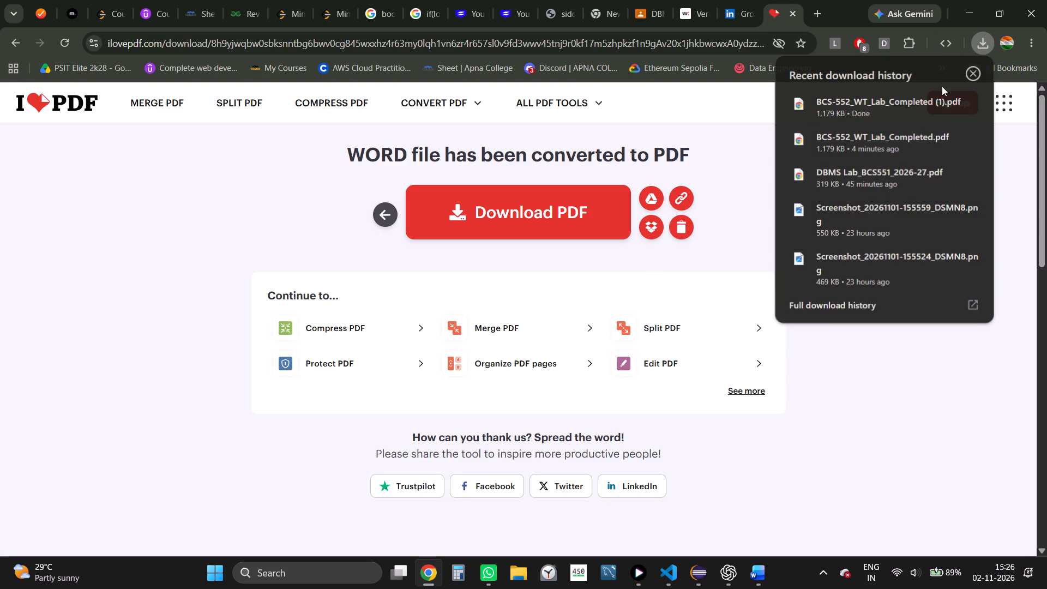
left_click(889, 102)
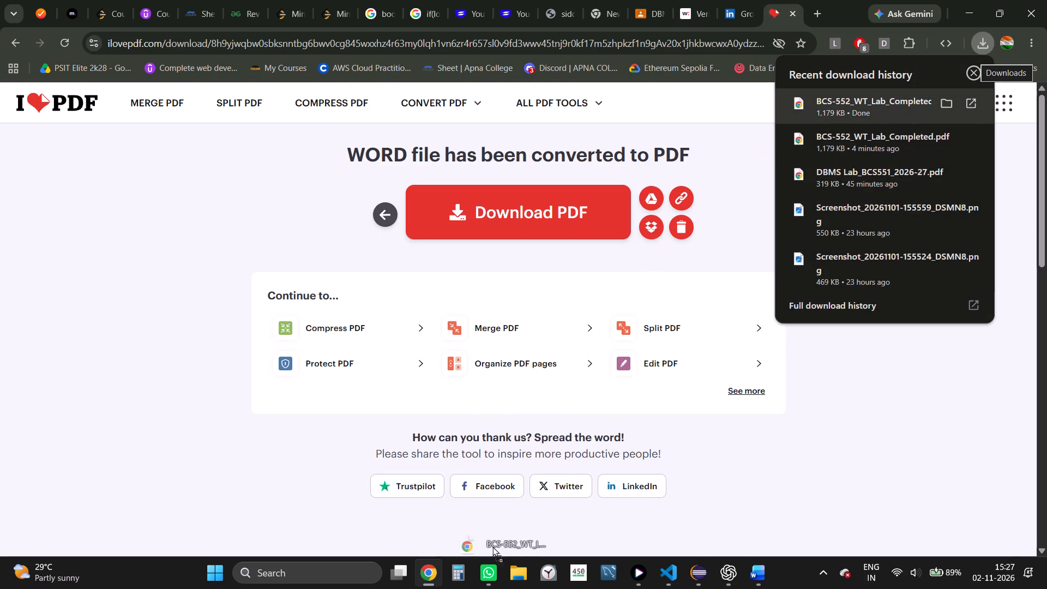
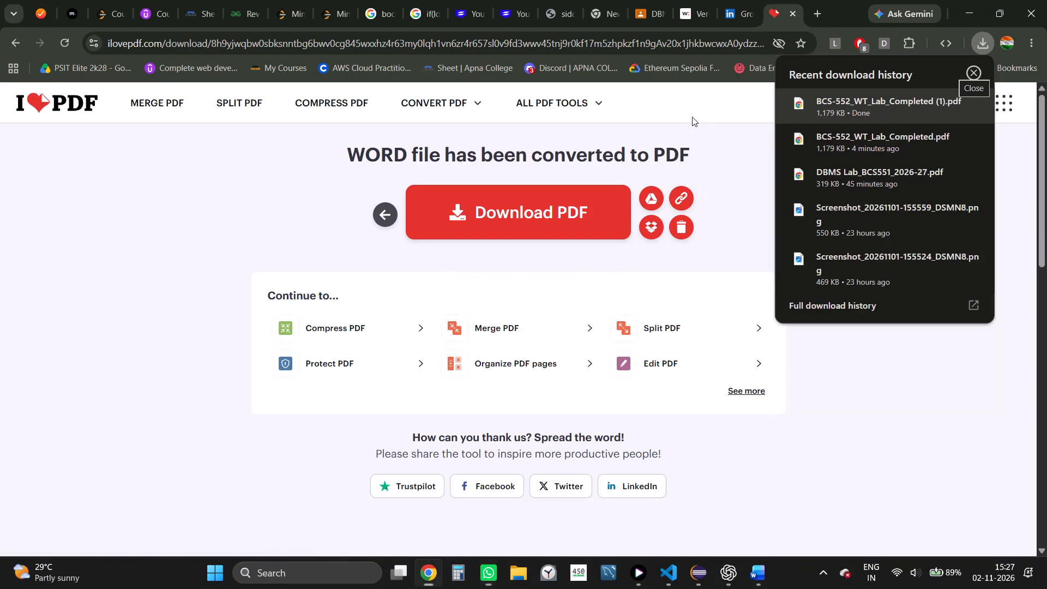
Dismiss the recent download history and switch to the Google Classroom details page already open in Chrome.
left_click(693, 116)
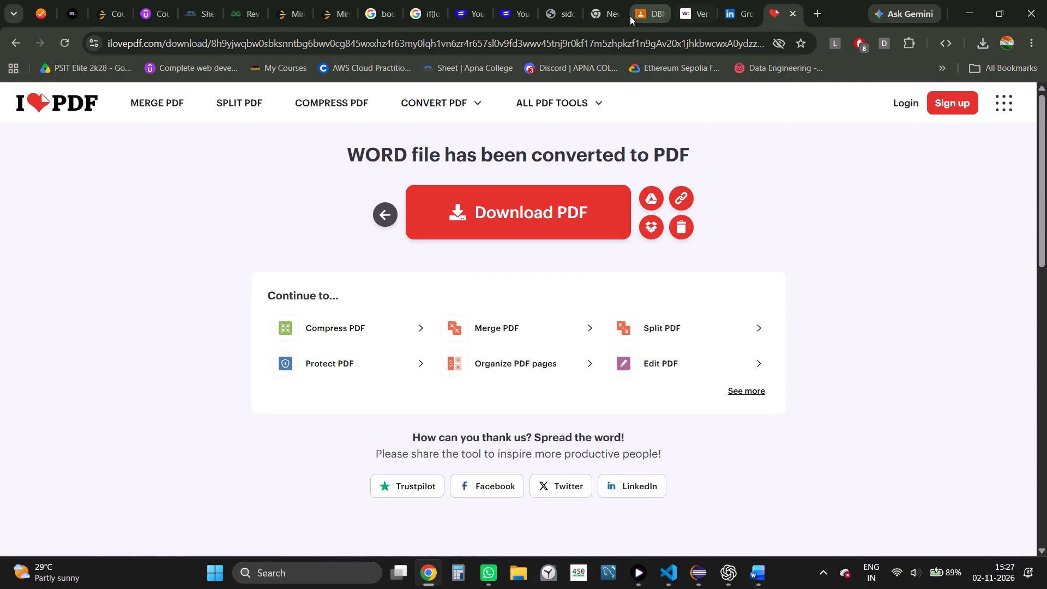
left_click(644, 9)
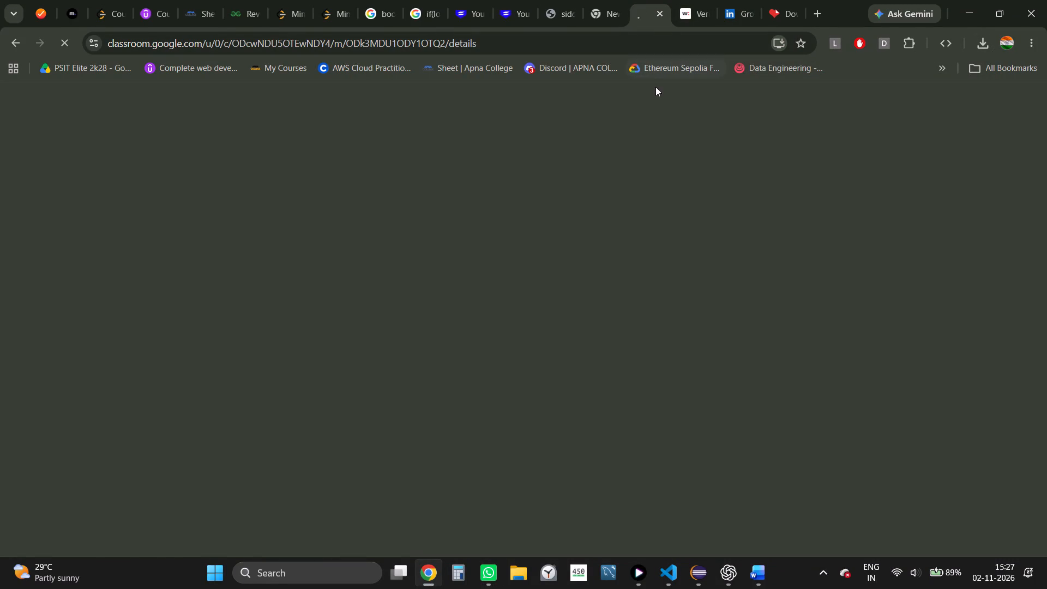
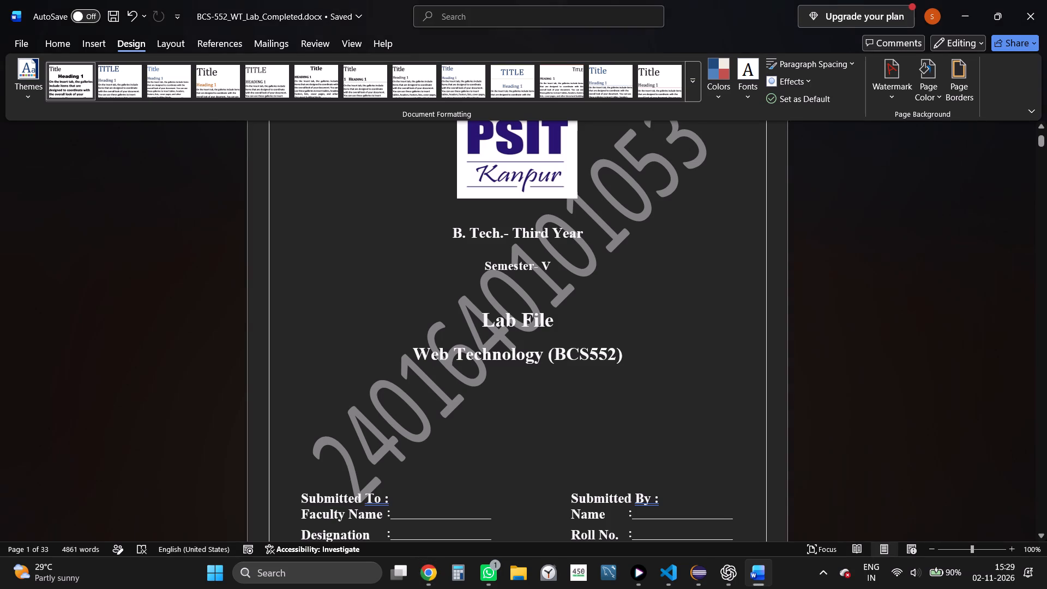
Replace the roll number in the custom text watermark with the other student's roll number.
left_click(896, 86)
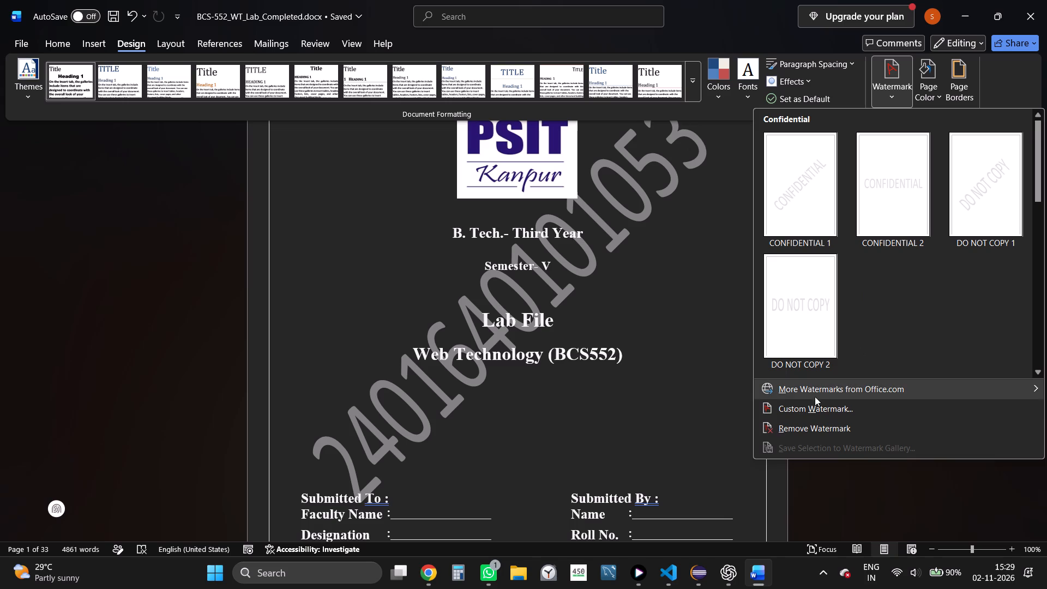
left_click(811, 415)
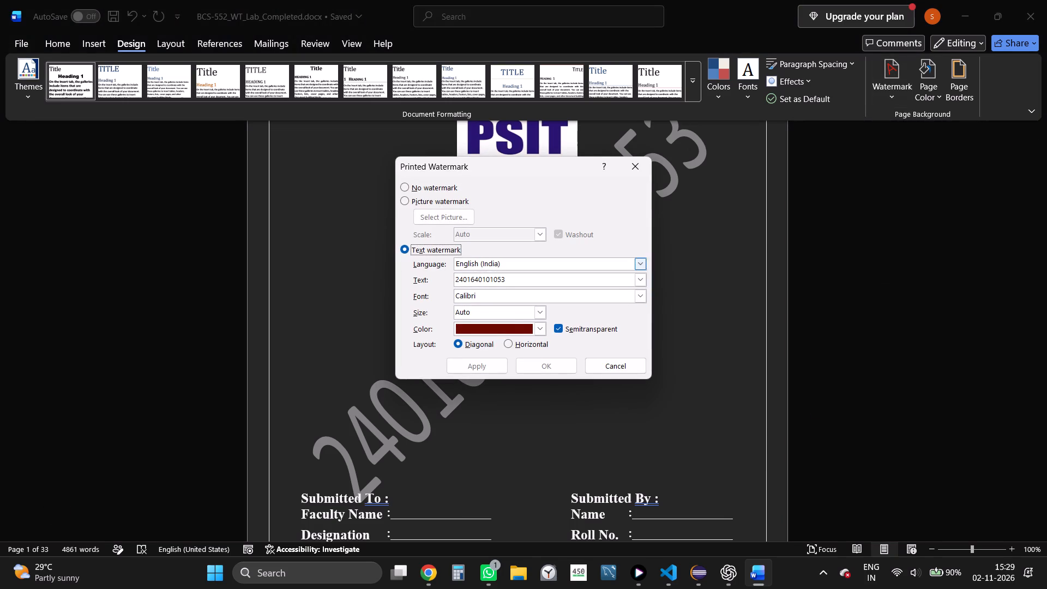
left_click(518, 275)
key("BackSpace")
key("BackSpace")
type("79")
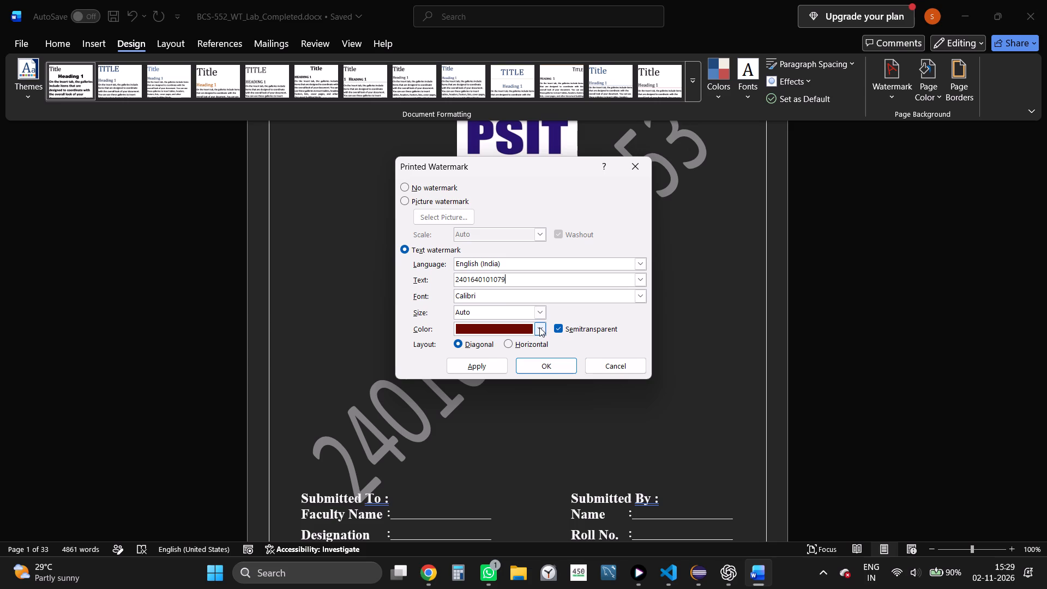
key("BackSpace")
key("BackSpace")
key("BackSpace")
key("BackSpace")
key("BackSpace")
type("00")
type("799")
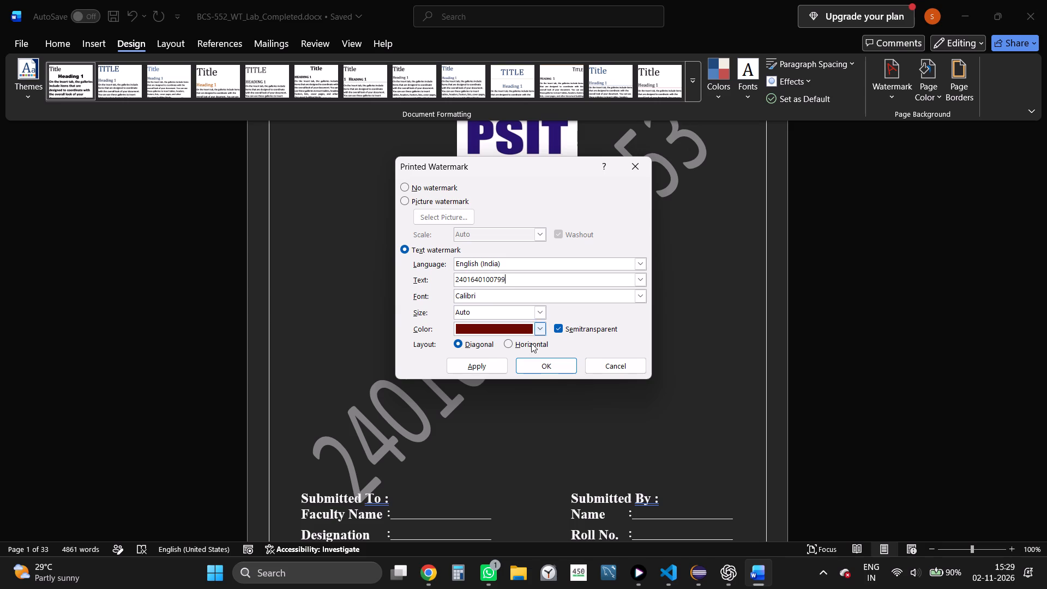
Set the watermark colour to the mid-light grey theme shade and apply the watermark to the document.
left_click(543, 332)
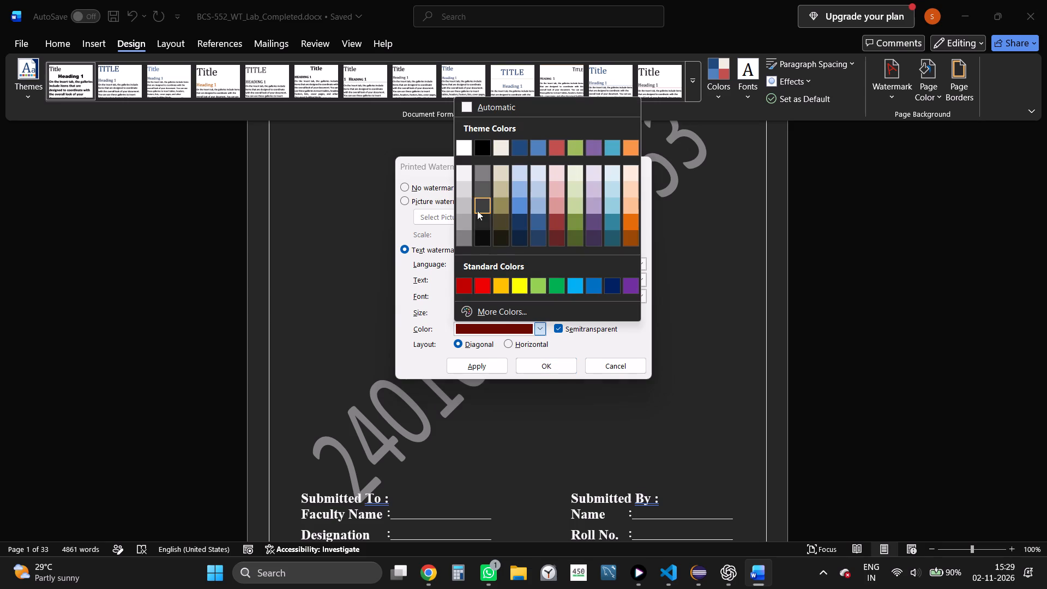
left_click(466, 207)
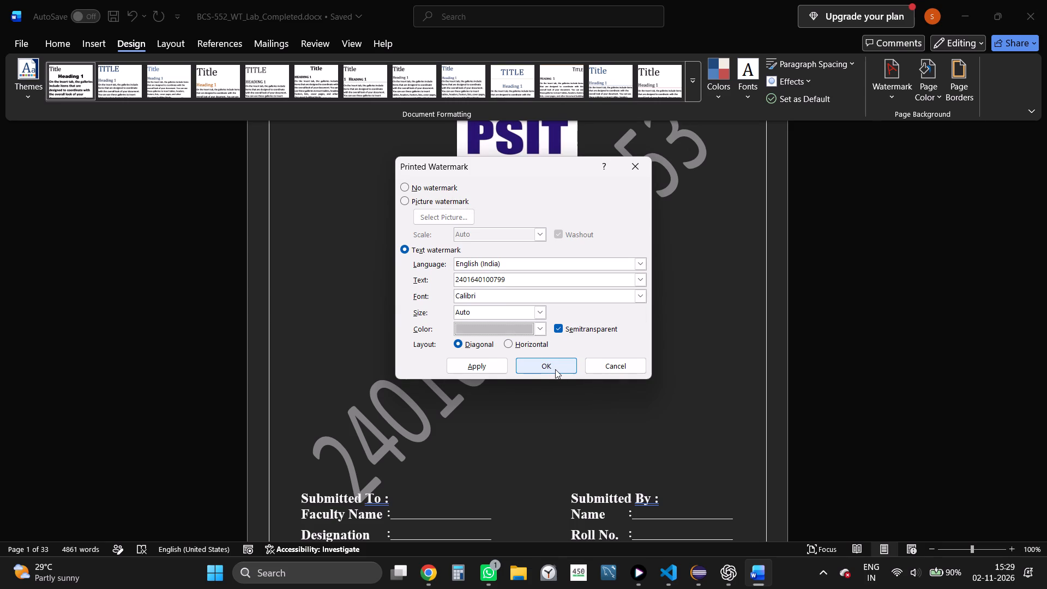
left_click(491, 370)
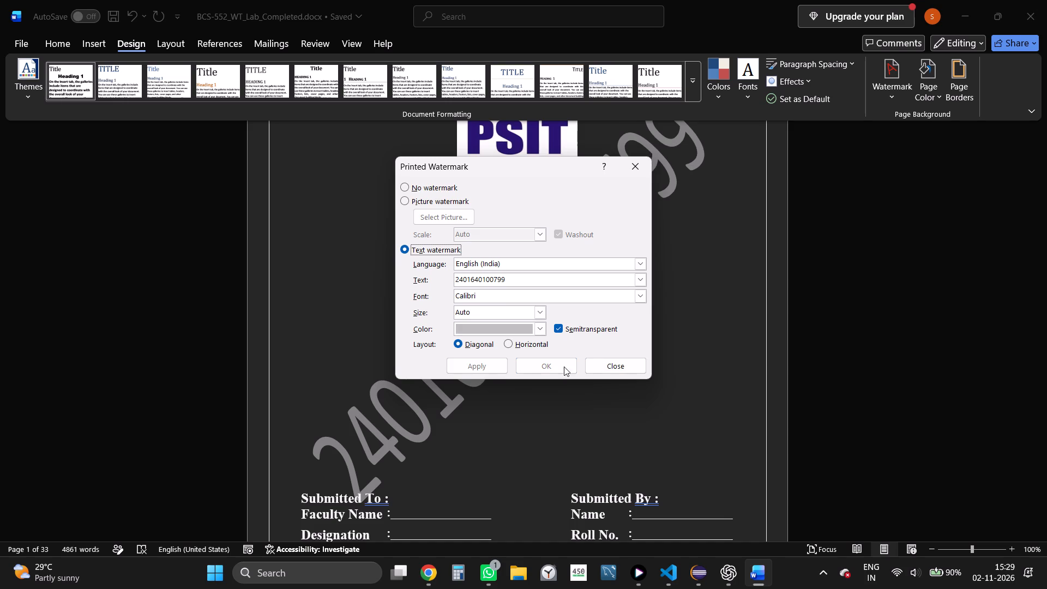
left_click(594, 365)
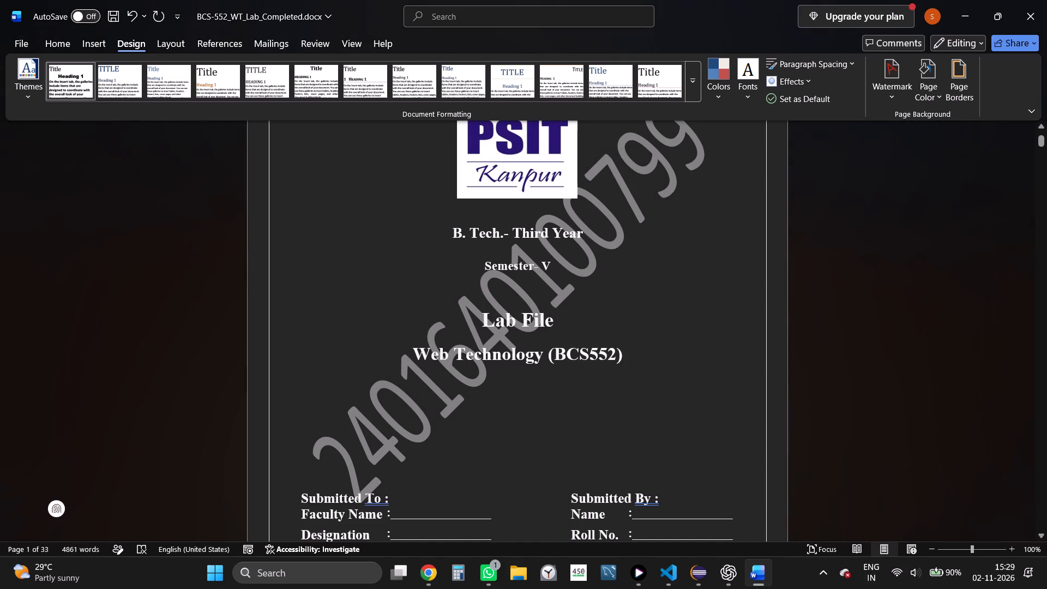
Save a copy of the document in Downloads as _rakshit_BCS-552_WT_Lab_Completed.docx and close Word.
left_click(20, 43)
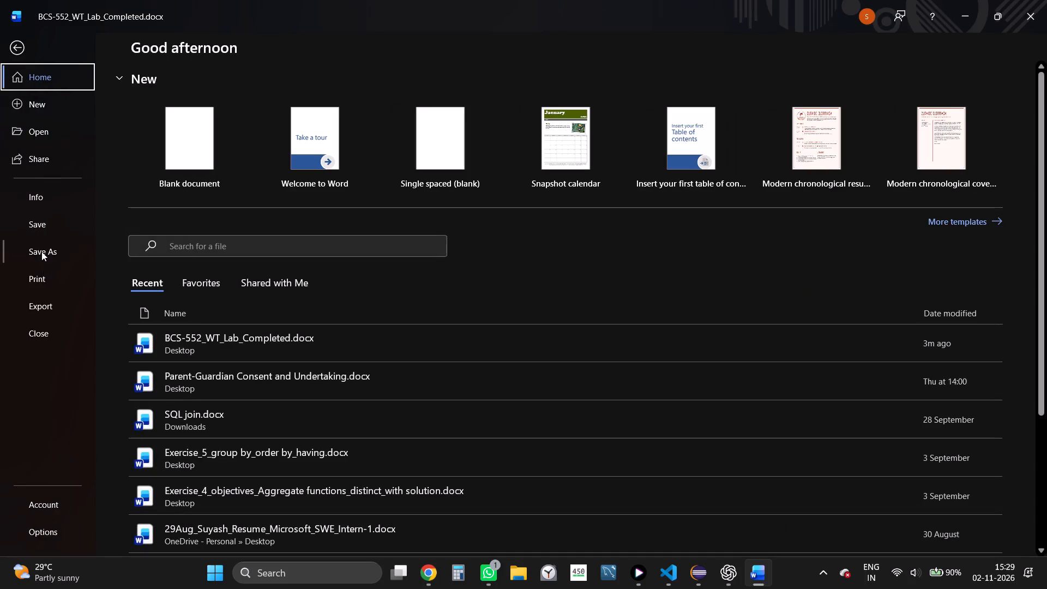
left_click(41, 251)
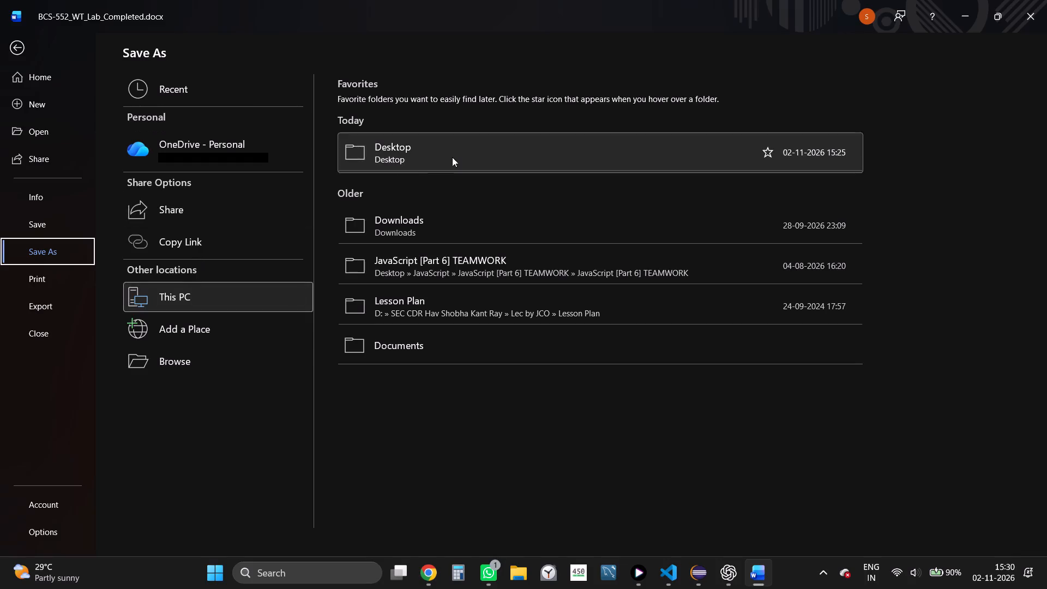
left_click(428, 238)
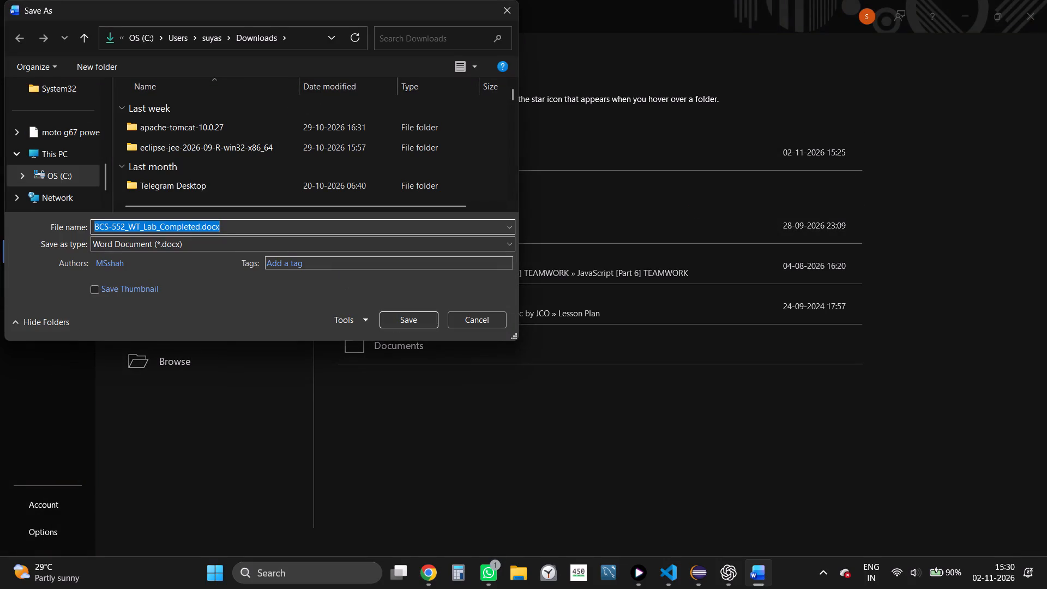
key("Left")
key("Left")
key("Left")
key("Left")
key("shift+underscore")
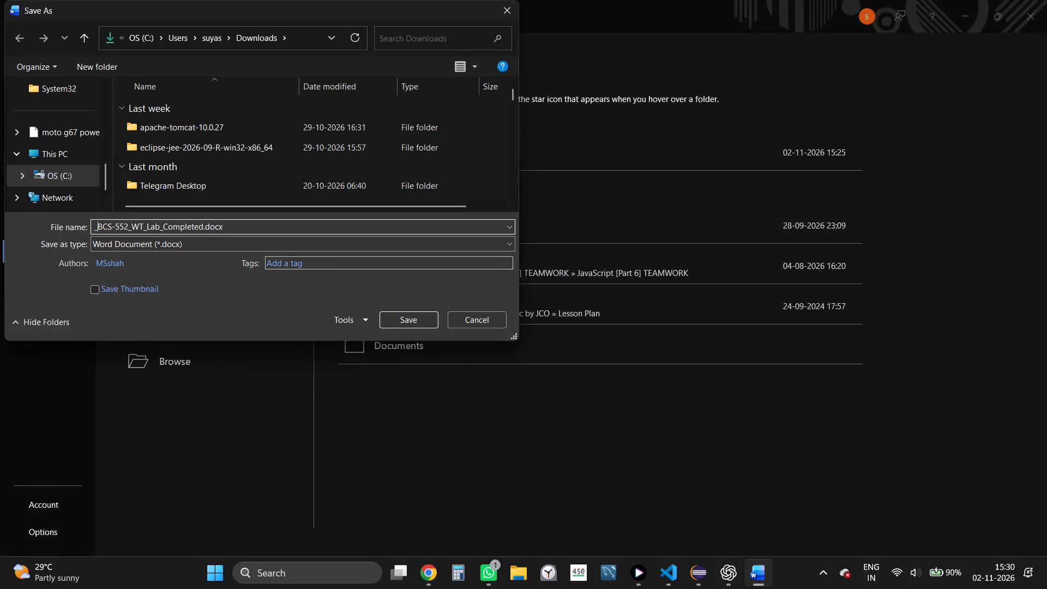
type("rakshit")
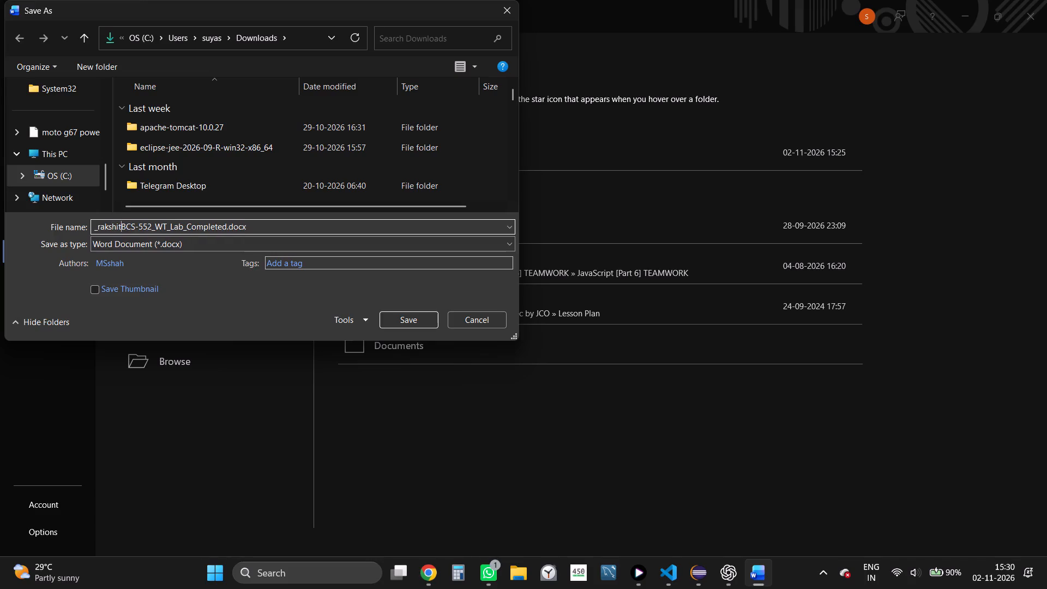
key("shift+underscore")
left_click(409, 324)
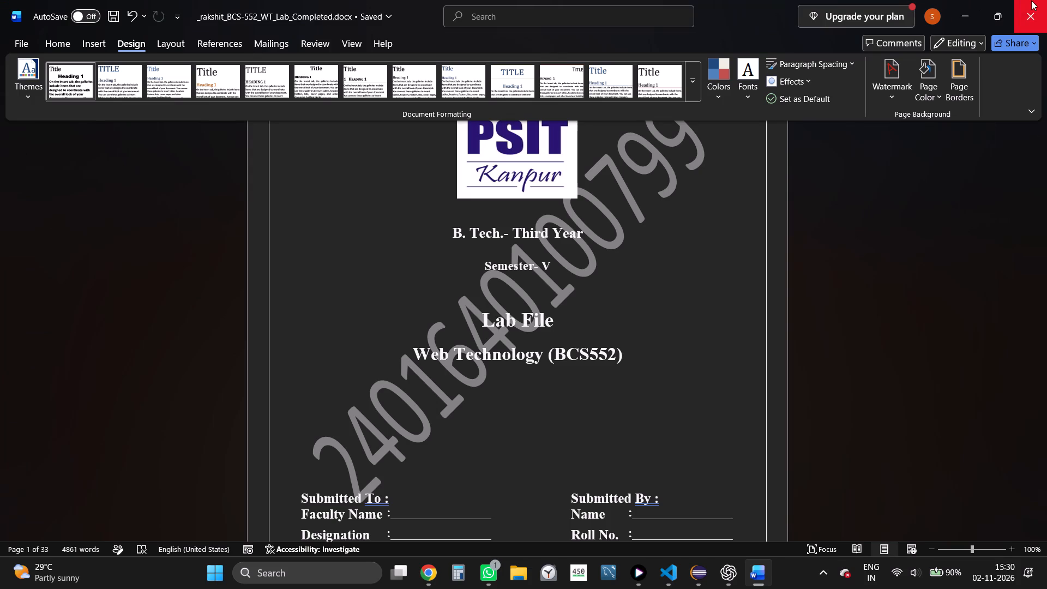
left_click(1031, 1)
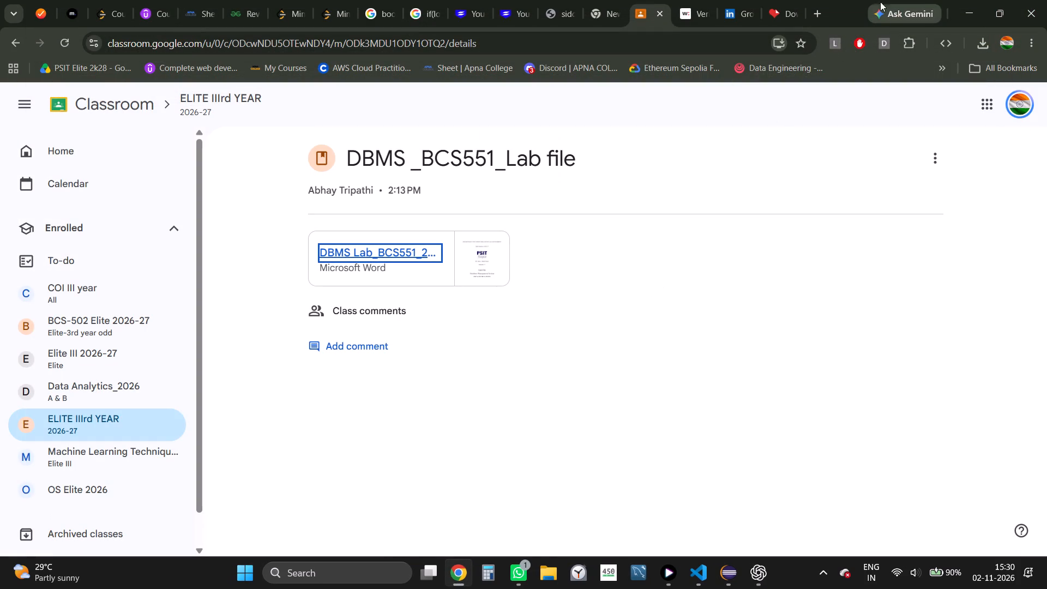
In Chrome, convert _rakshit_BCS-552_WT_Lab_Completed.docx from Downloads to PDF with iLovePDF and download the result.
left_click(773, 8)
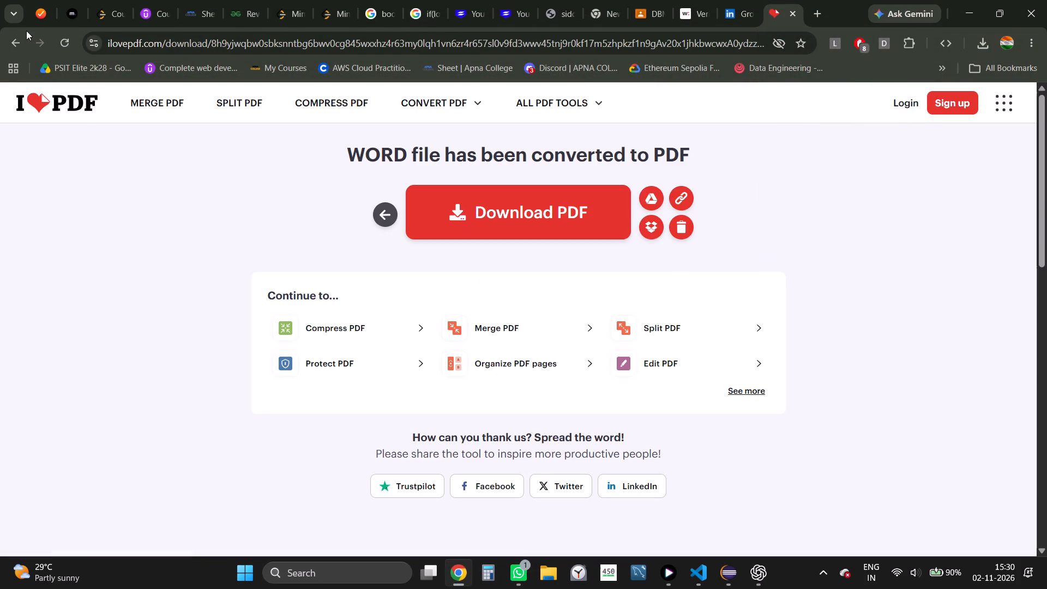
left_click(6, 43)
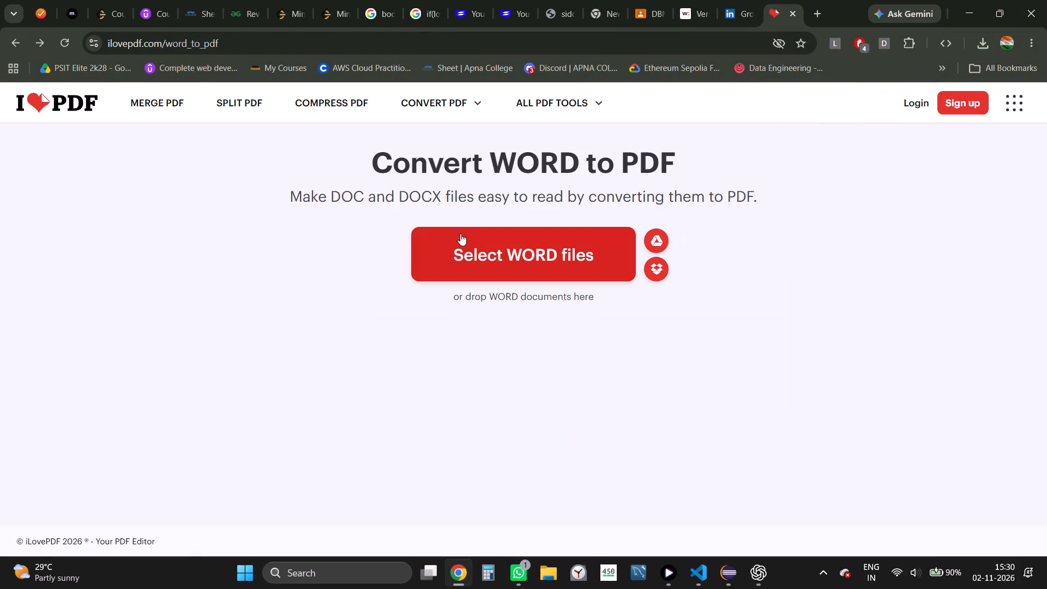
left_click(473, 247)
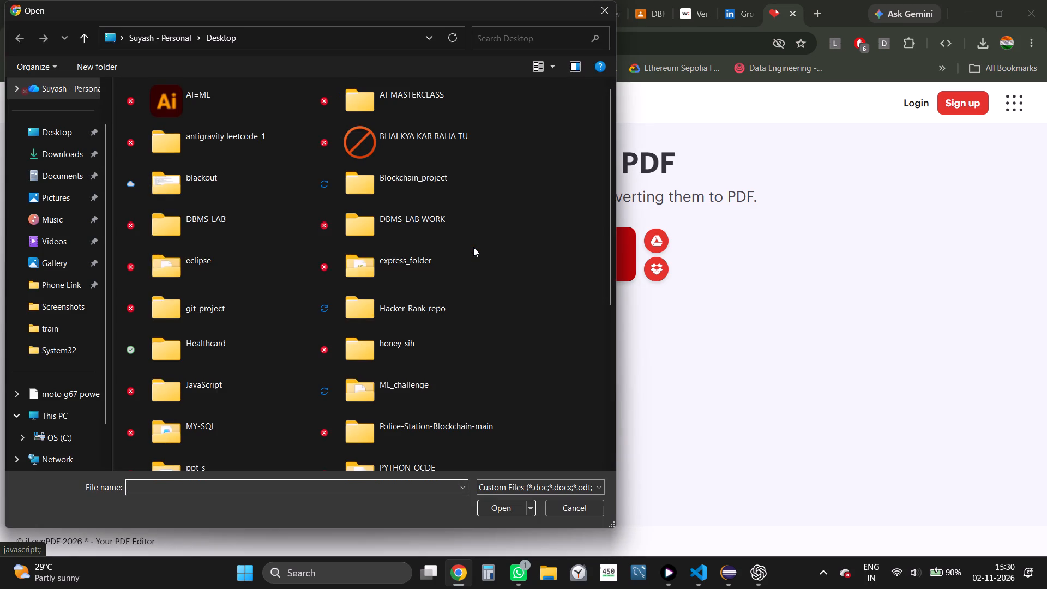
left_click(45, 158)
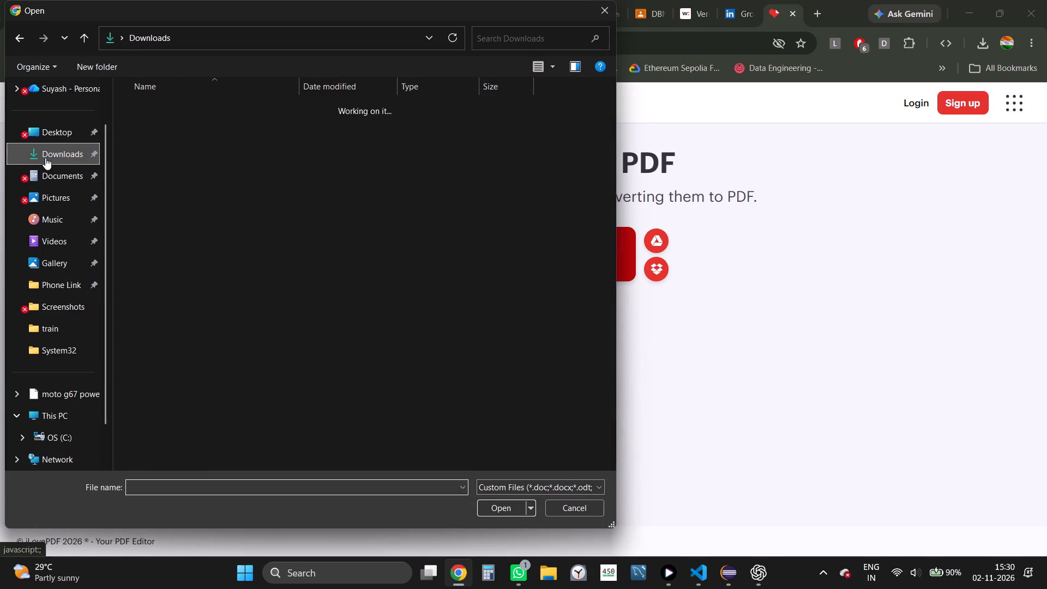
left_click(244, 121)
key("Return")
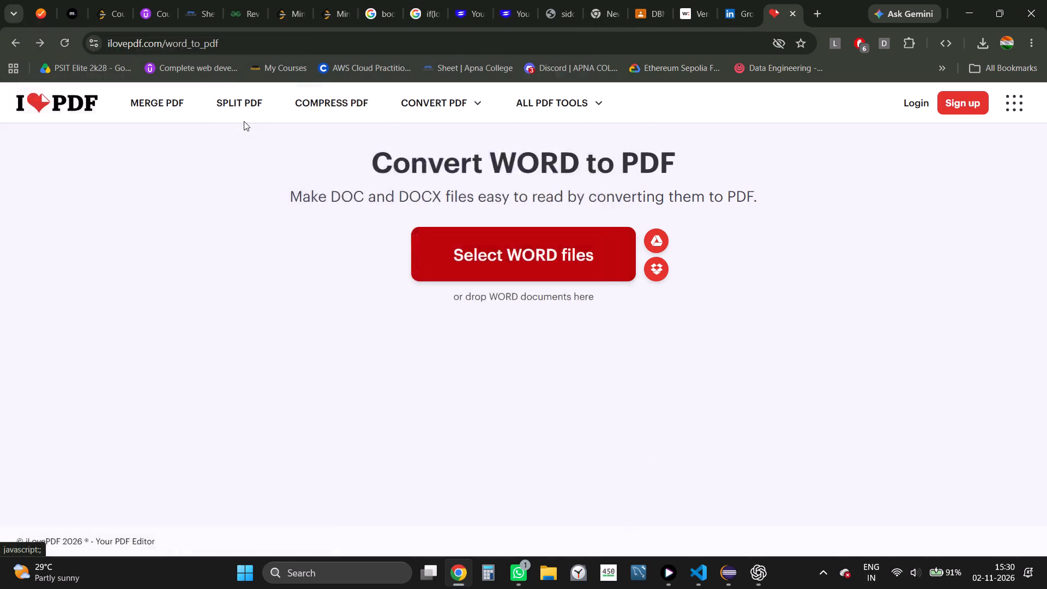
left_click(831, 520)
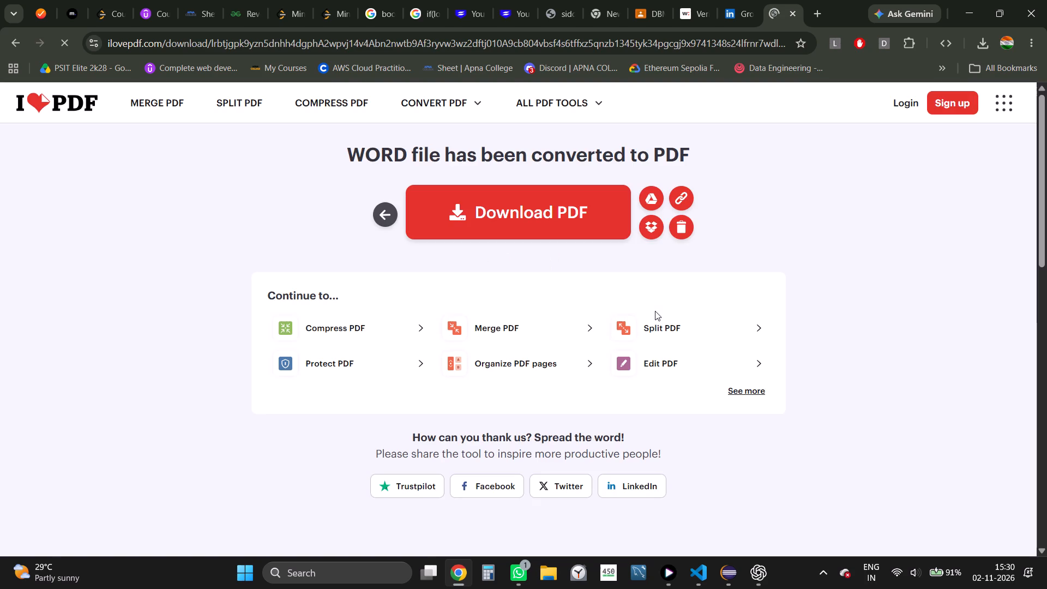
left_click(541, 231)
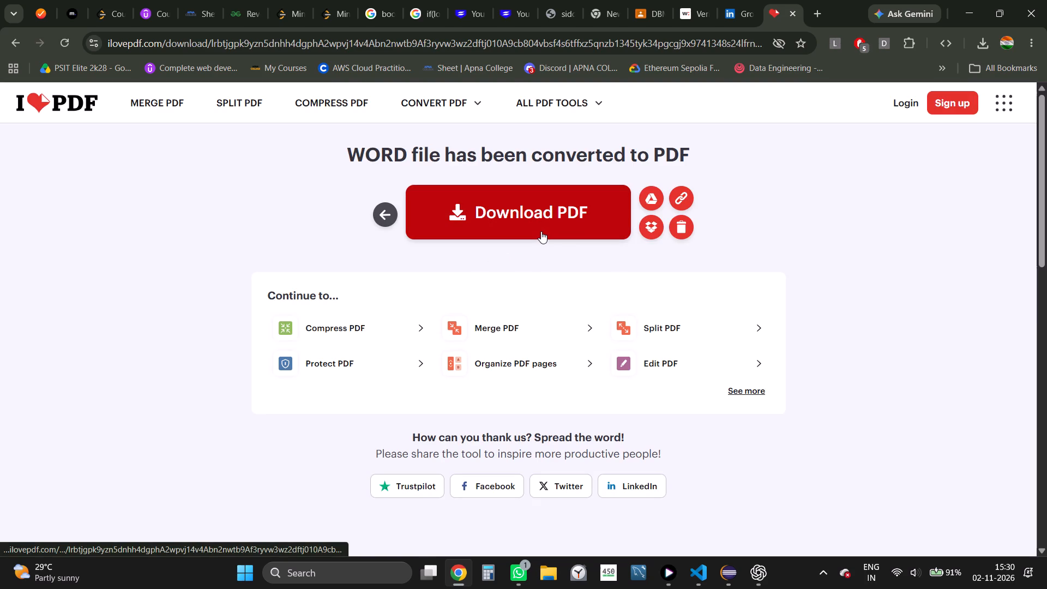
Bring the downloaded _rakshit_BCS-552_WT_Lab_Completed.pdf from the recent downloads over to WhatsApp for sharing.
left_click(979, 45)
left_click(979, 45)
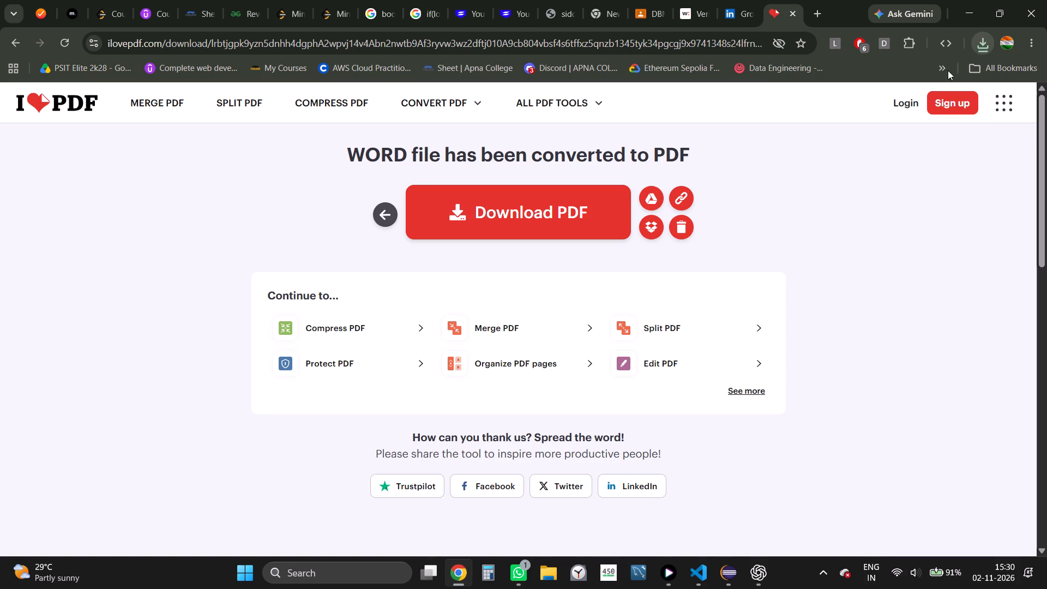
left_click(863, 112)
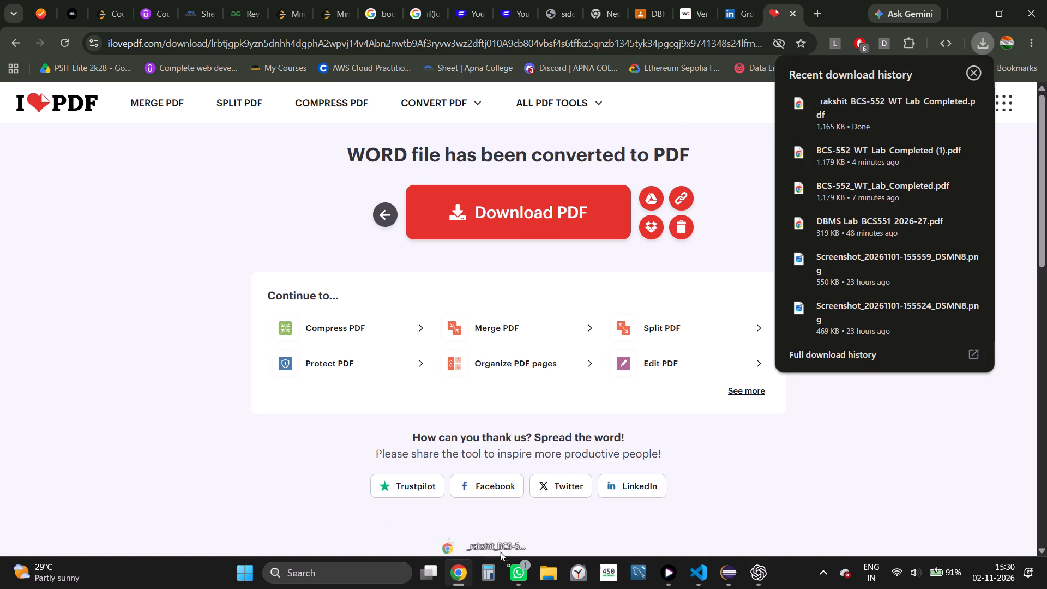